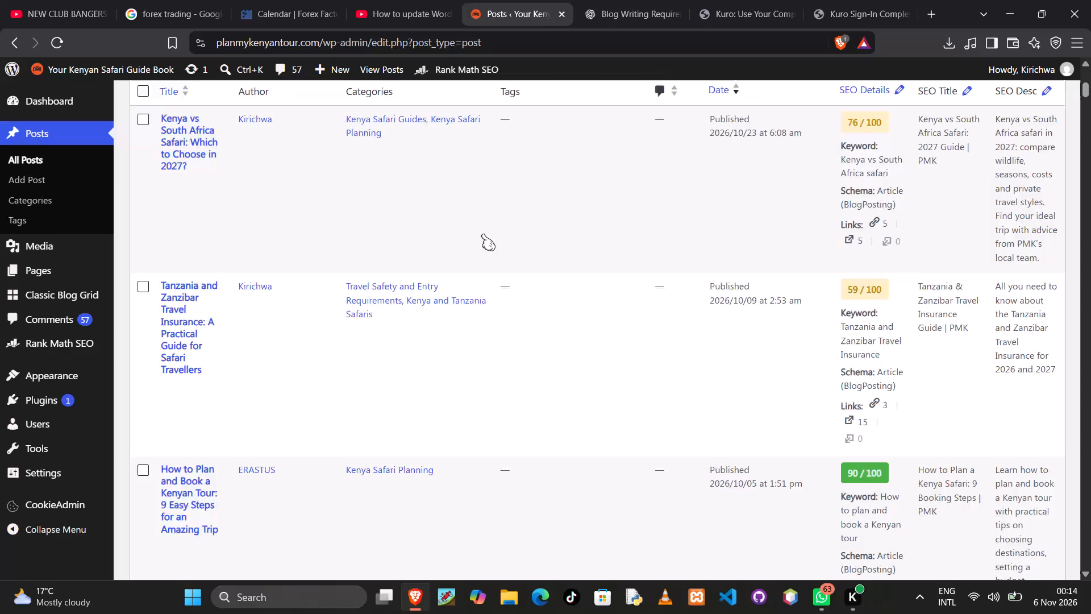
Find the post "Best Places to Go on Safari in Africa (2026/2027 Travel Guide)" in the posts list and open it for editing.
scroll(482, 234, down, 15)
right_click(482, 234)
scroll(489, 222, down, 1)
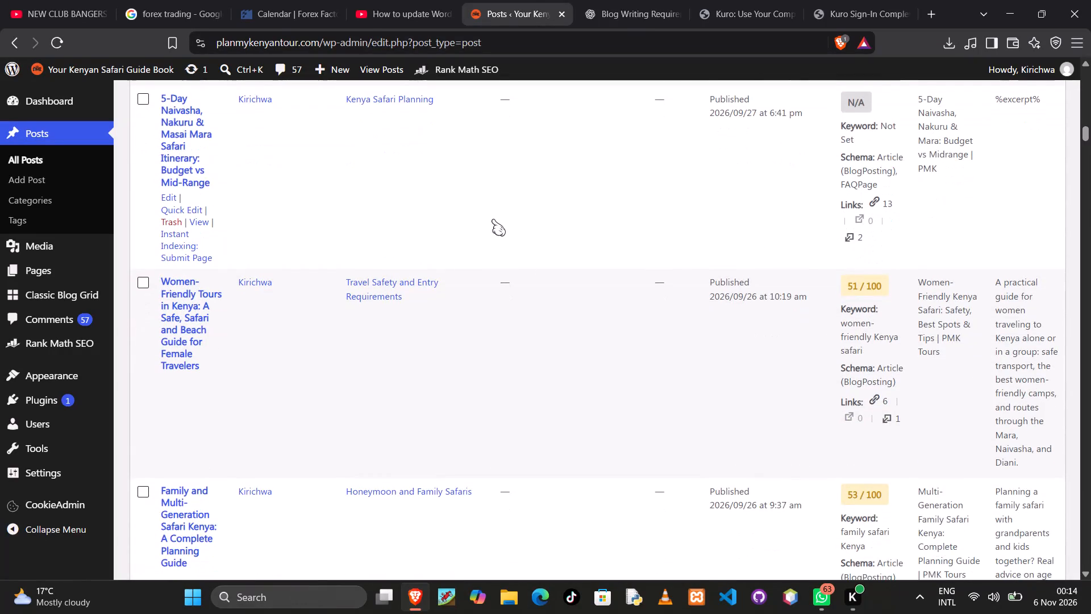
scroll(492, 219, down, 20)
scroll(492, 219, down, 19)
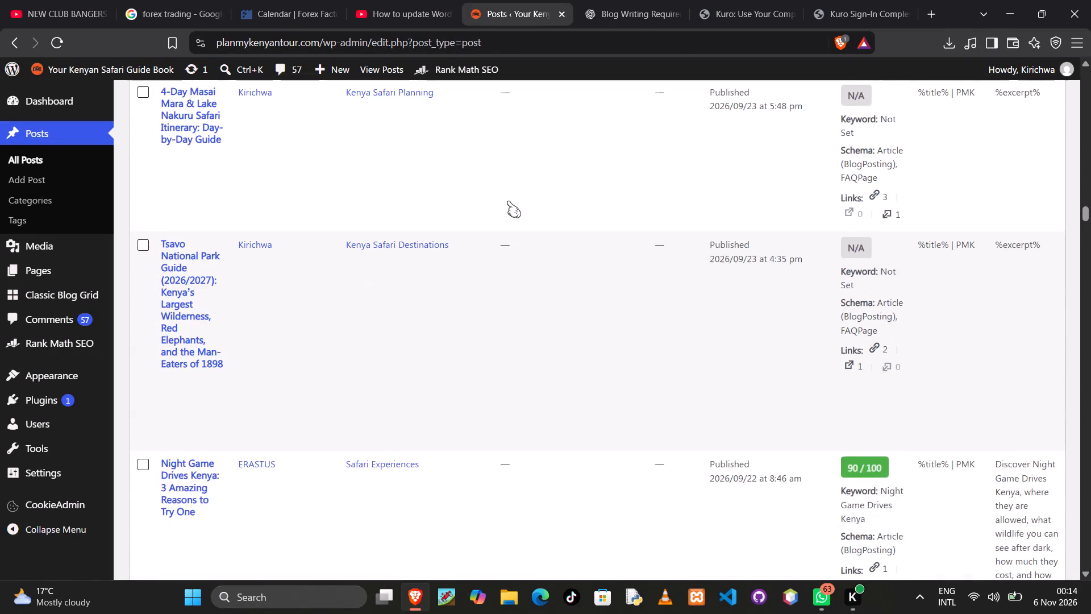
scroll(507, 201, down, 20)
scroll(507, 201, down, 14)
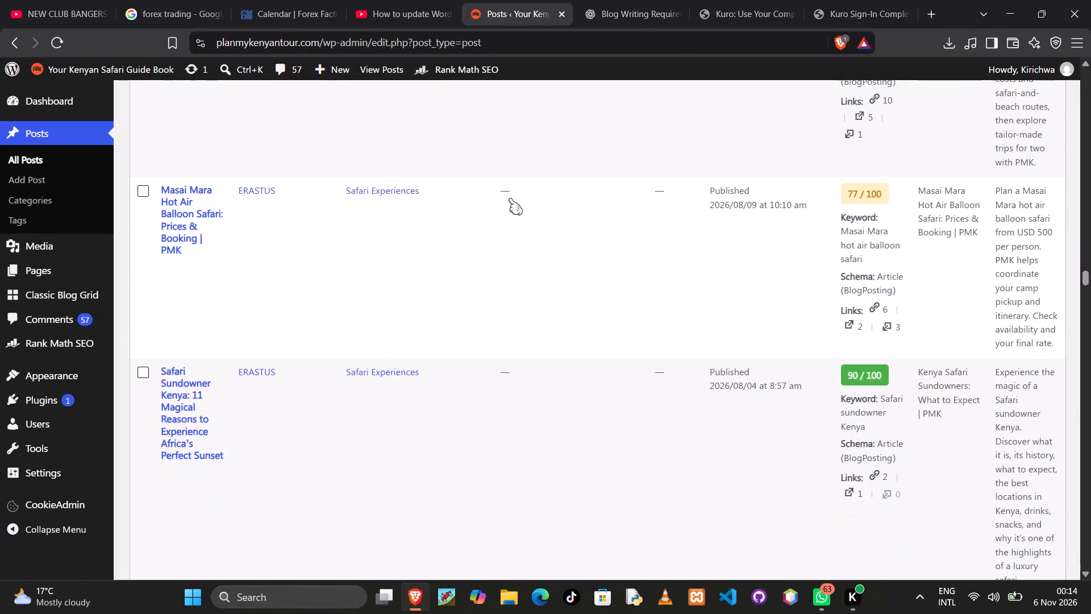
scroll(509, 198, down, 16)
scroll(510, 197, down, 10)
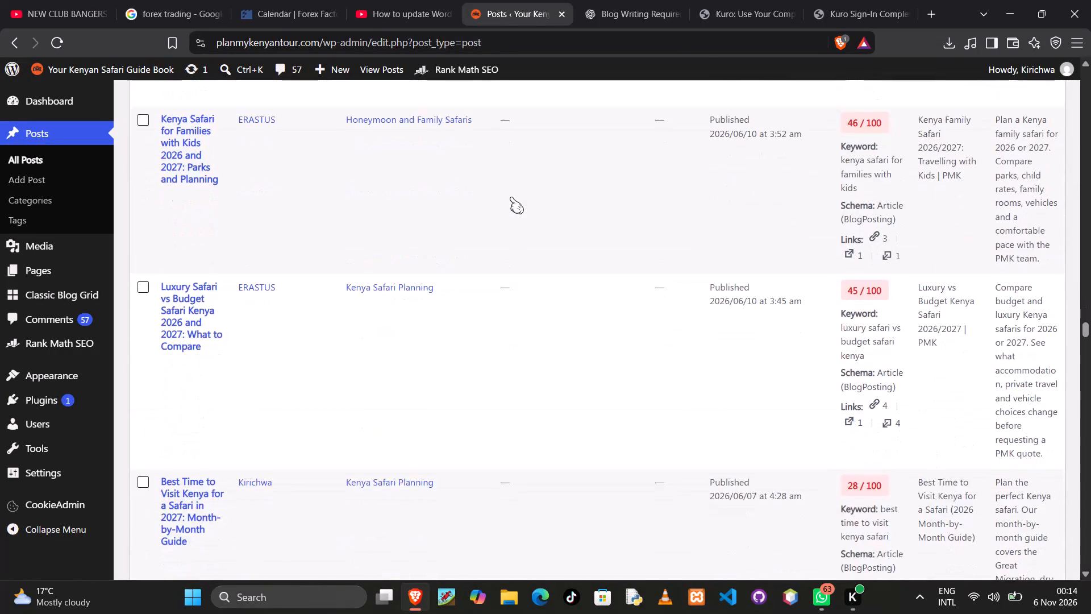
scroll(510, 197, down, 17)
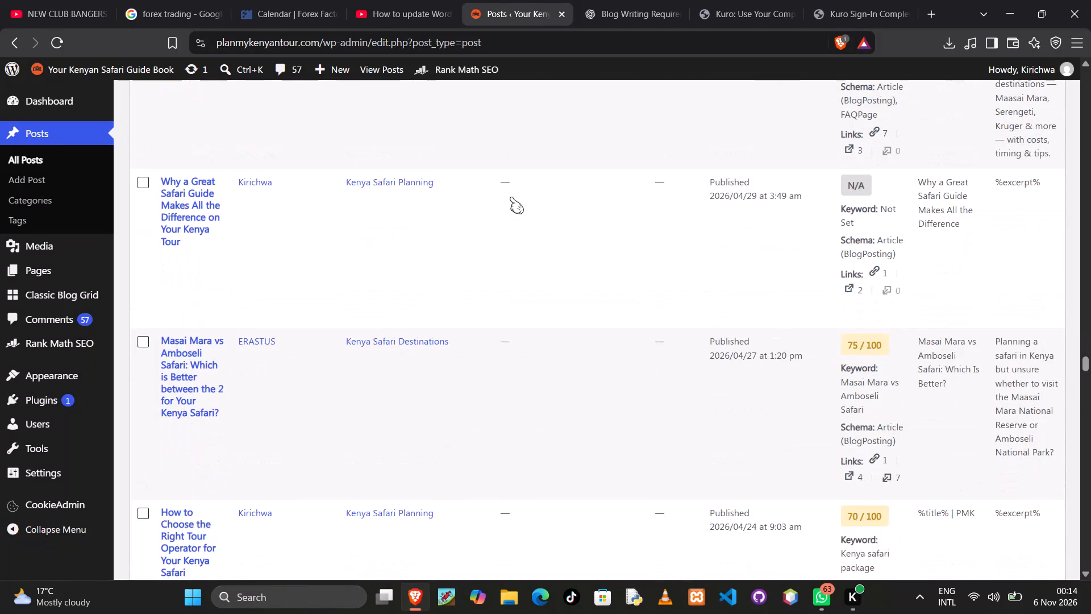
scroll(510, 197, down, 4)
scroll(510, 197, up, 8)
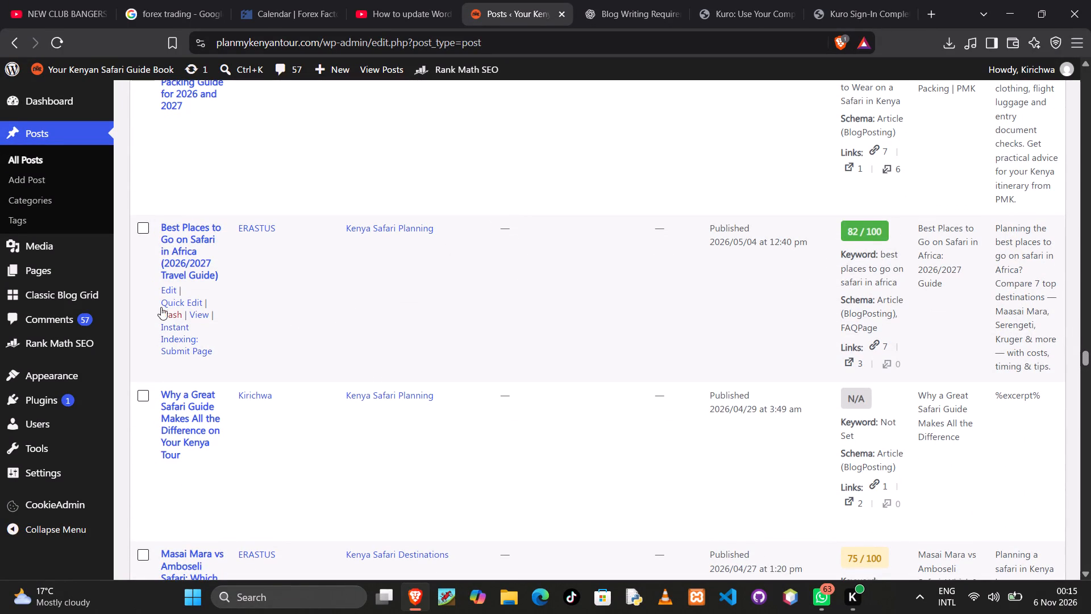
click(170, 293)
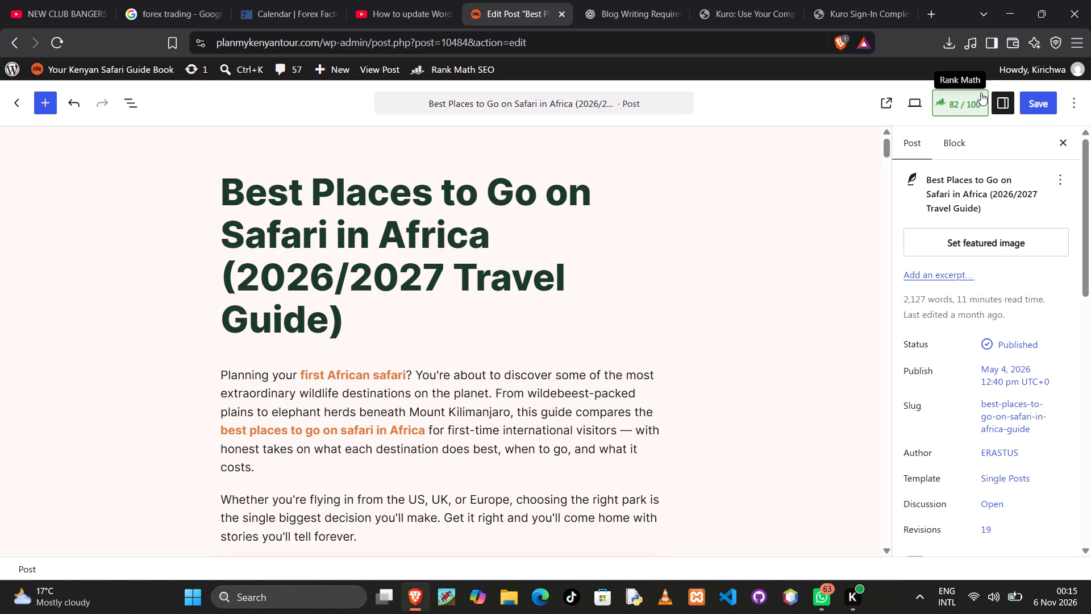
Review the post's Rank Math checks, including the Basic SEO, Additional and Content Readability sections.
click(961, 110)
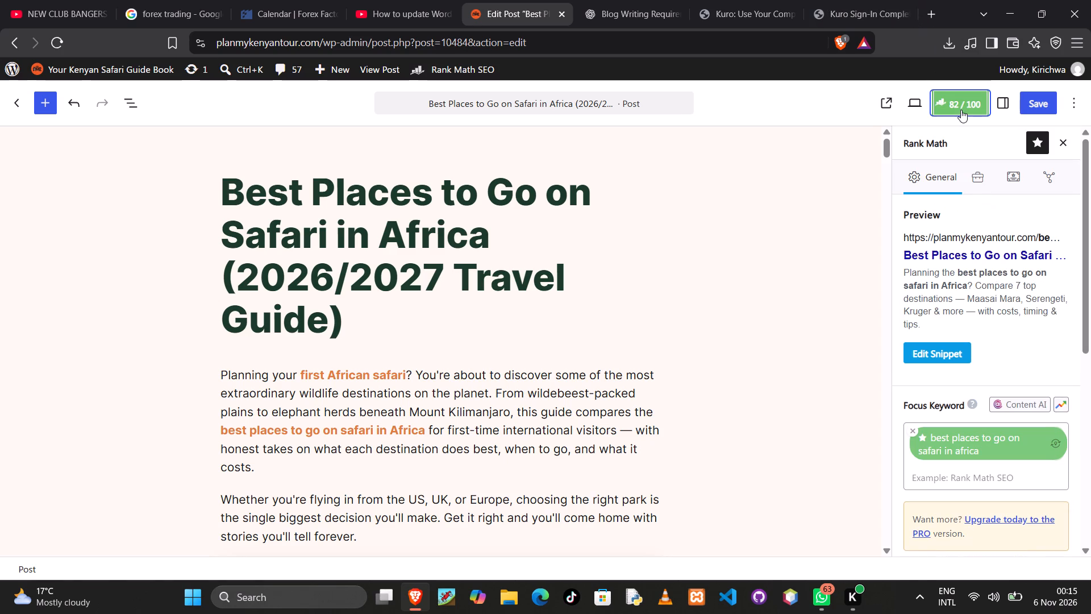
scroll(979, 273, down, 8)
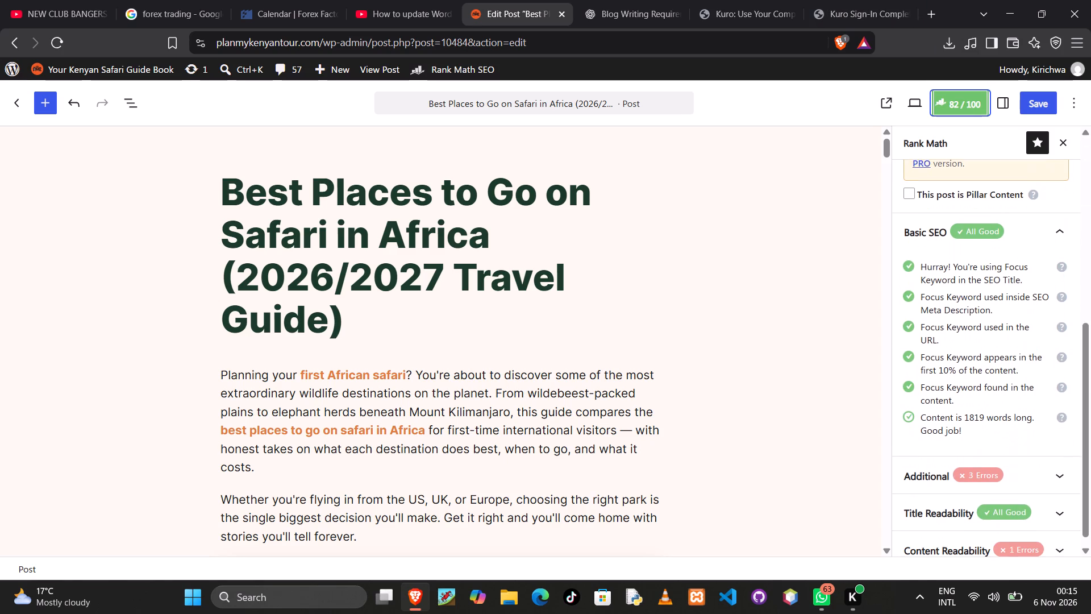
scroll(979, 274, down, 2)
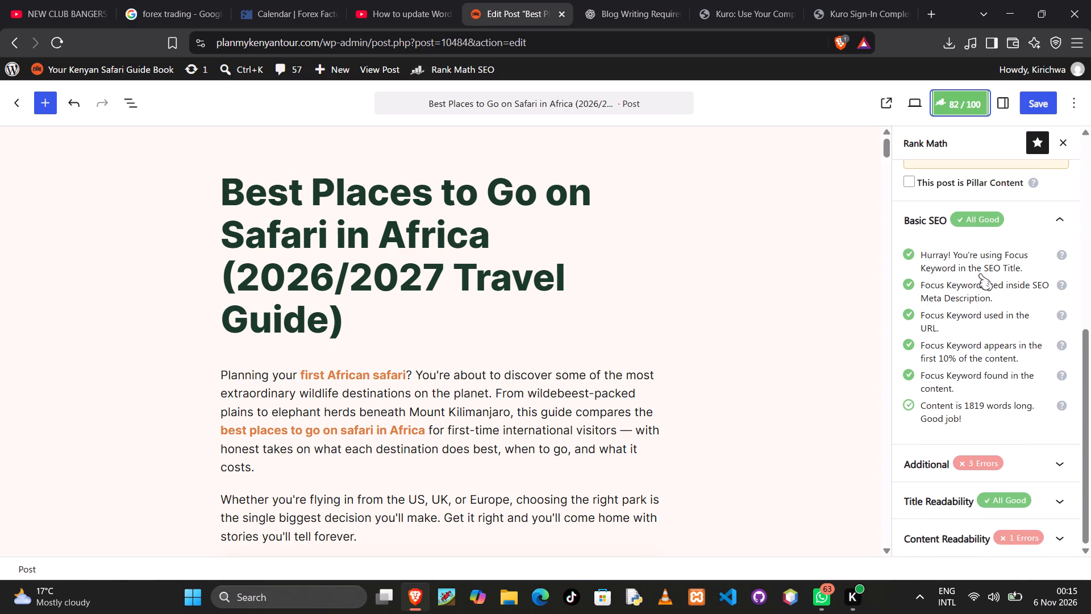
click(1050, 452)
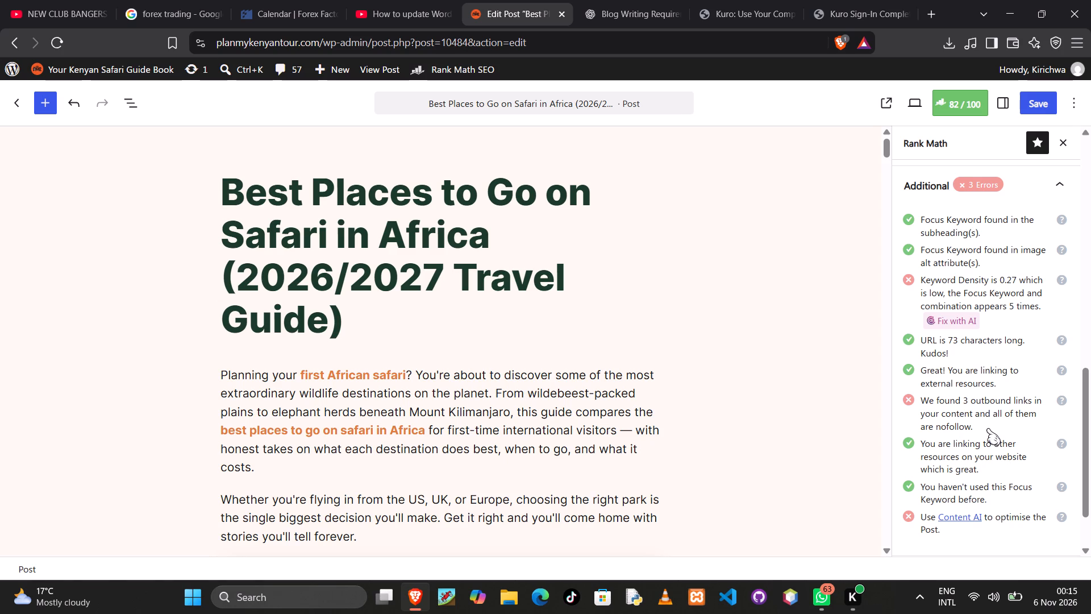
scroll(982, 410, down, 1)
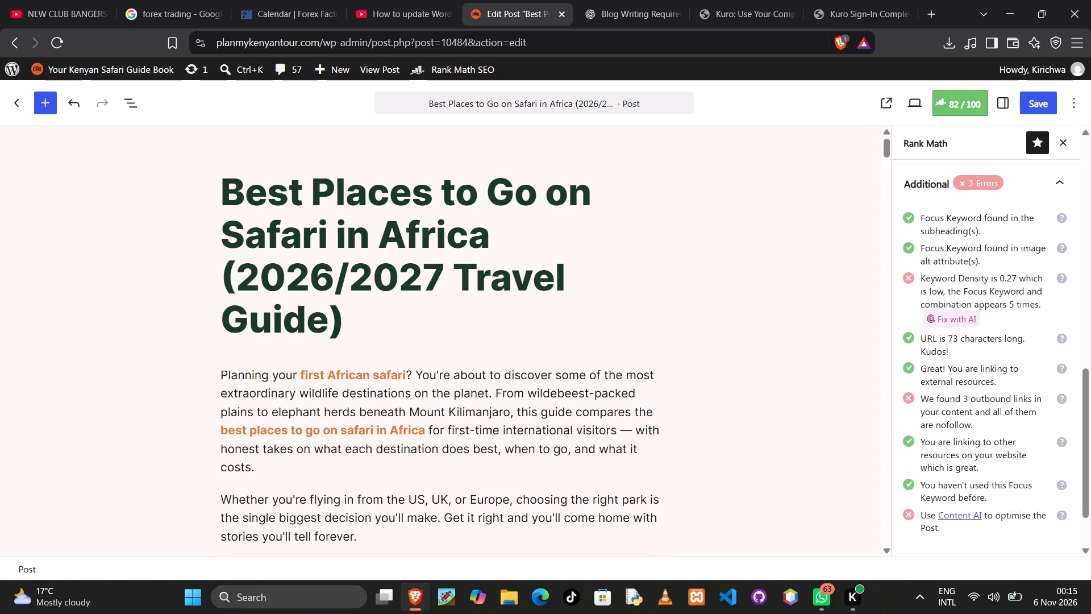
scroll(982, 410, down, 3)
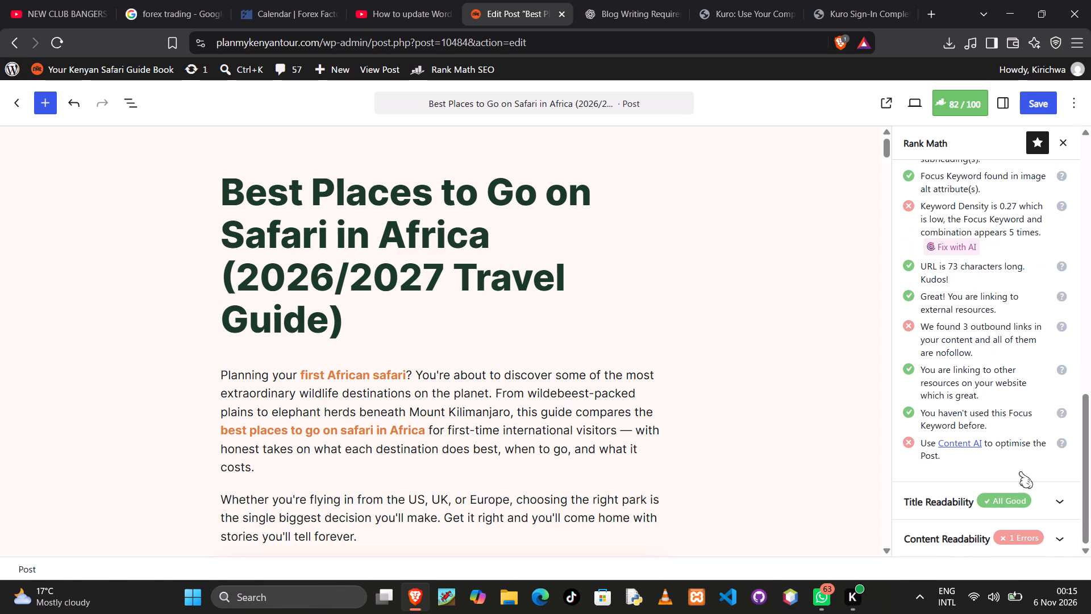
click(1064, 537)
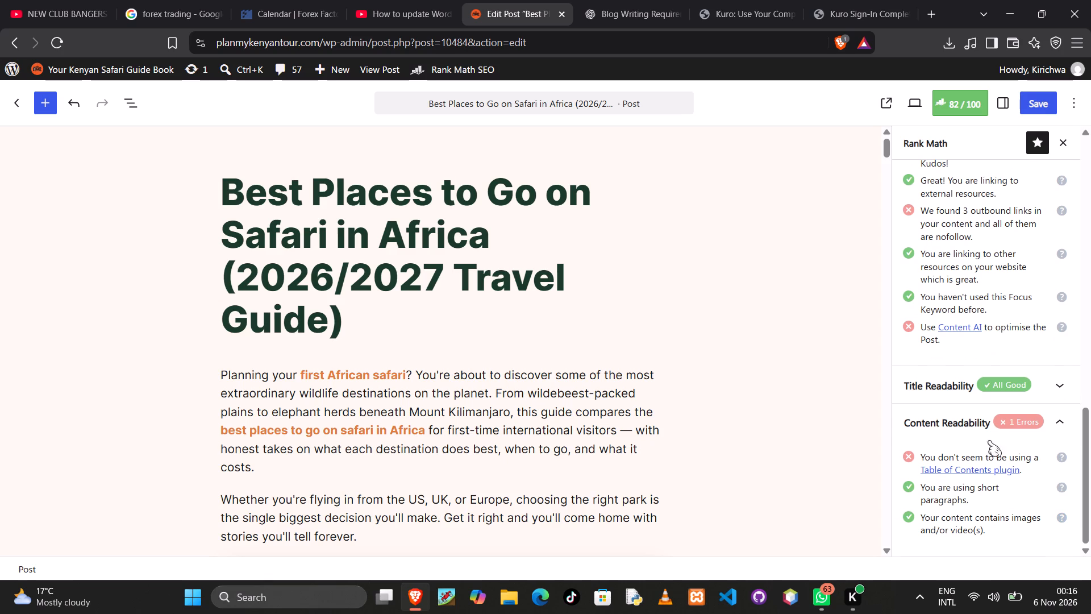
click(1059, 420)
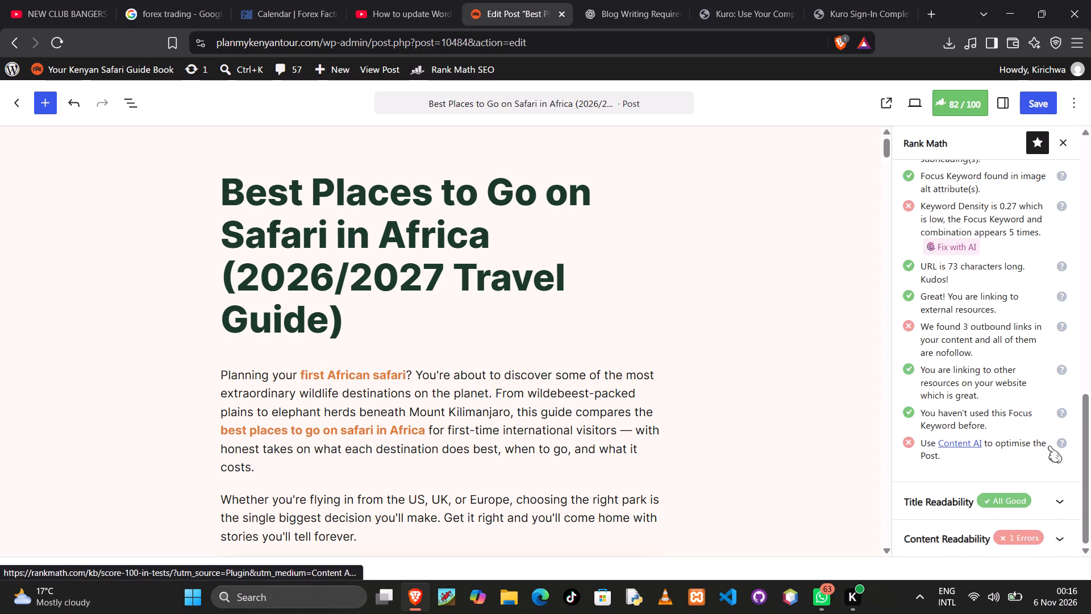
scroll(989, 433, up, 1)
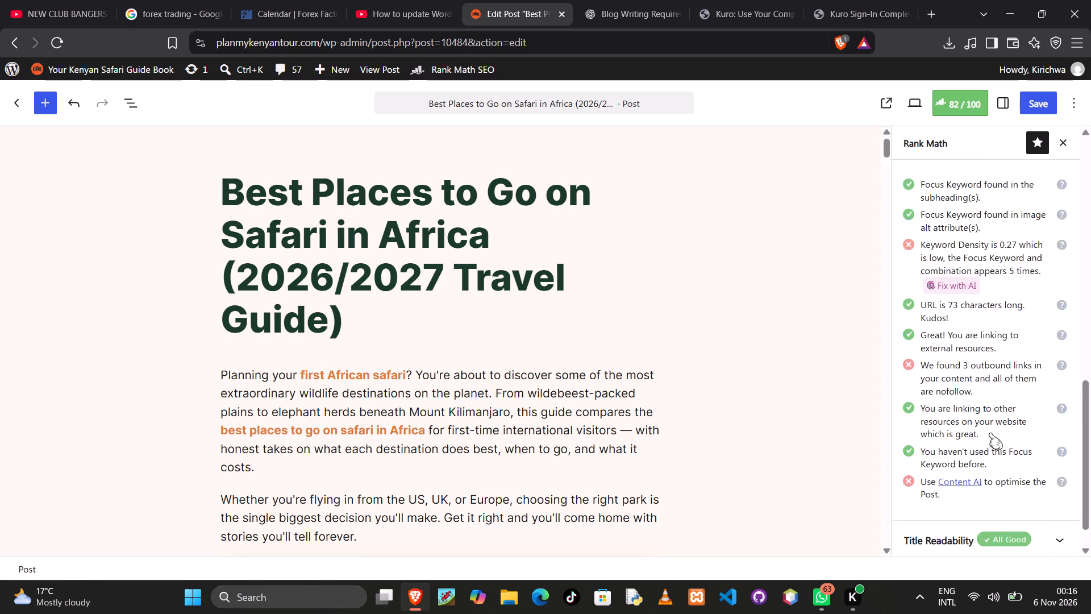
scroll(989, 433, up, 17)
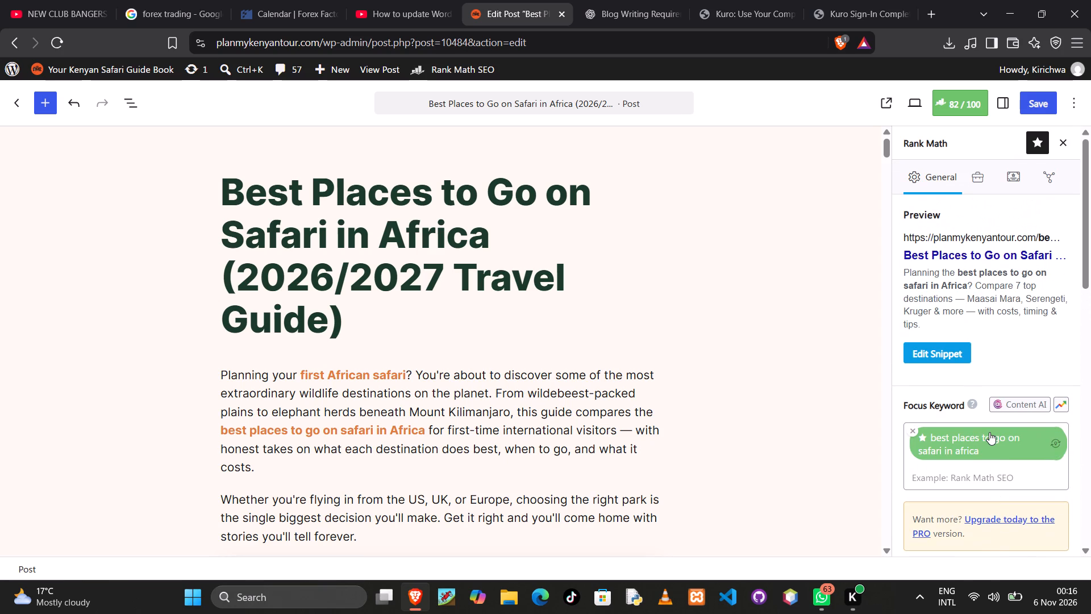
scroll(989, 432, up, 4)
Examine the article's opening content, including the comparison table of safari destinations and the start of the Maasai Mara section.
scroll(602, 464, down, 8)
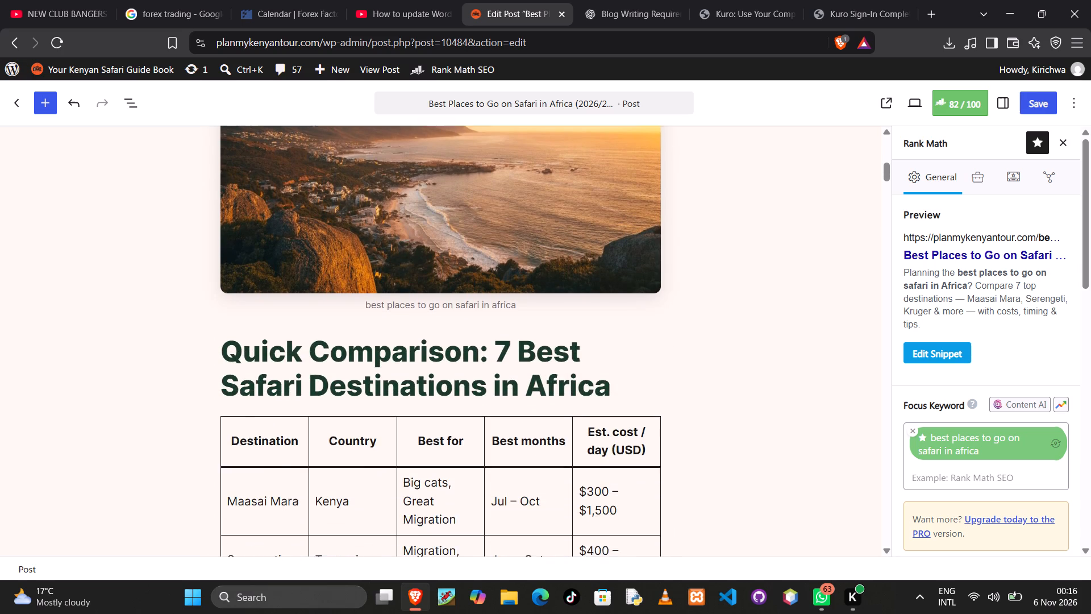
scroll(603, 456, down, 9)
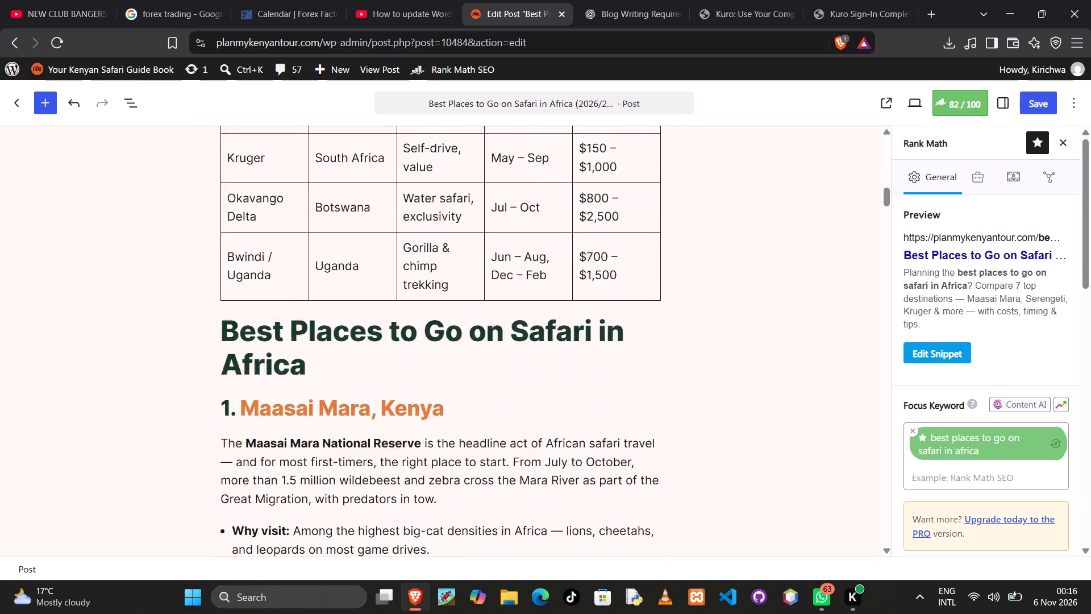
scroll(603, 451, down, 1)
scroll(603, 451, up, 6)
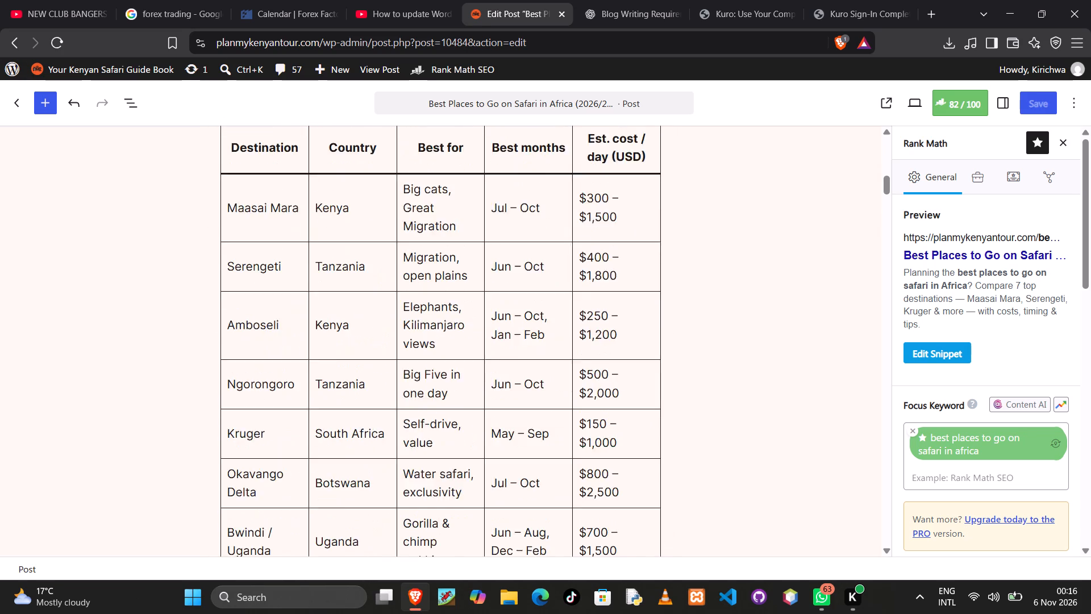
scroll(603, 451, up, 14)
scroll(603, 451, up, 7)
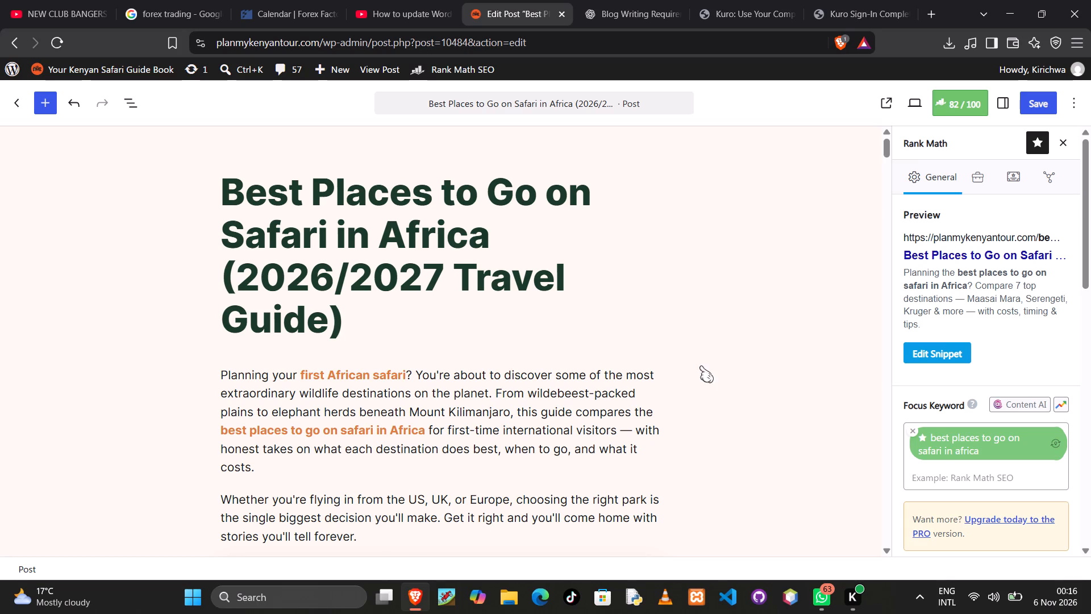
Read through the article's Maasai Mara, Serengeti and Amboseli sections, checking their text, links and images.
scroll(721, 364, down, 8)
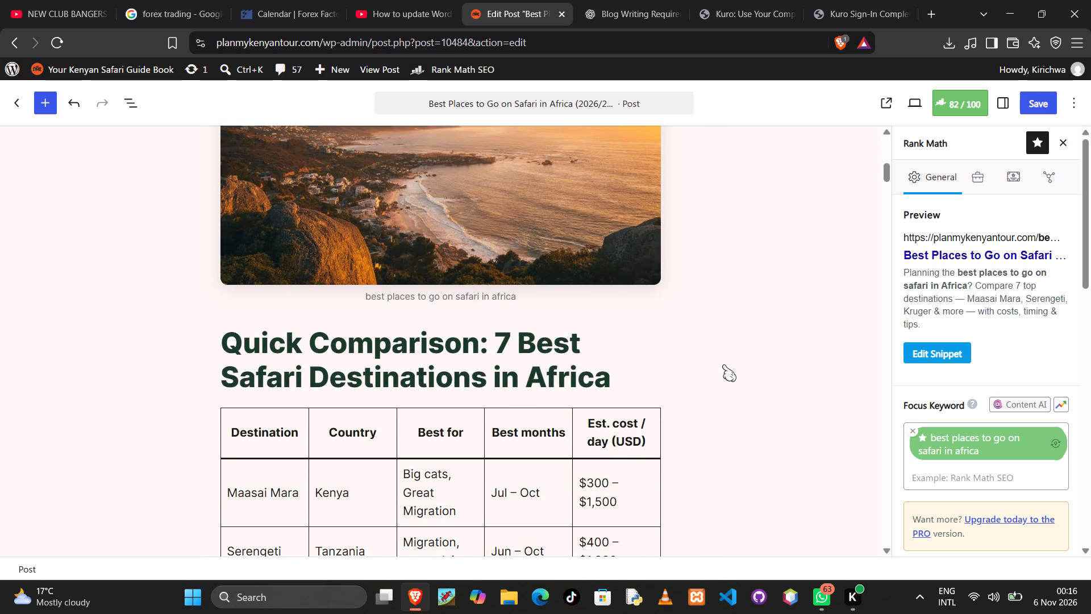
scroll(723, 365, down, 11)
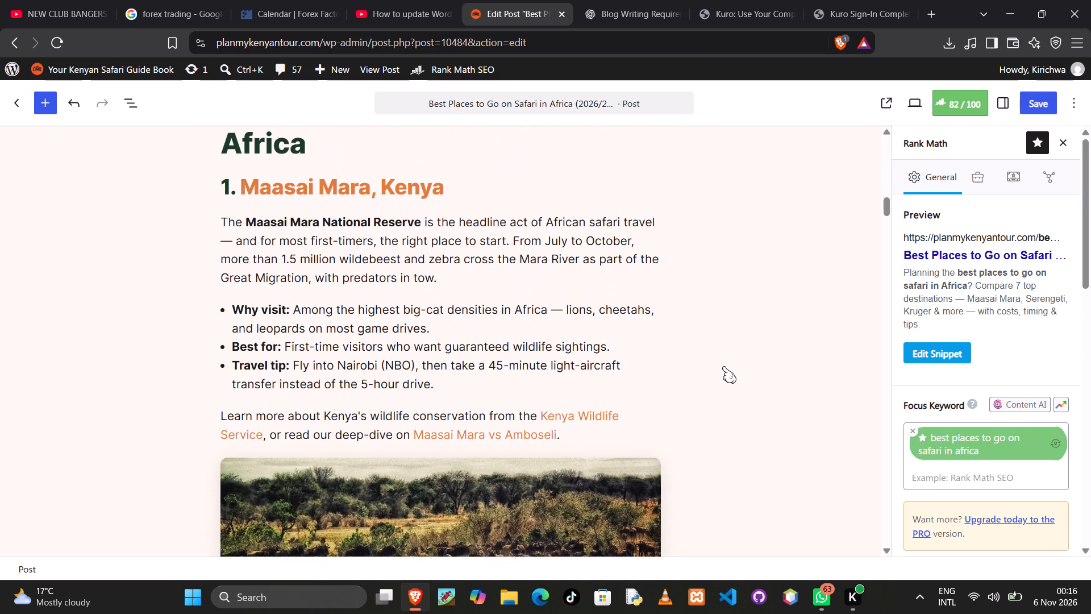
scroll(723, 367, down, 7)
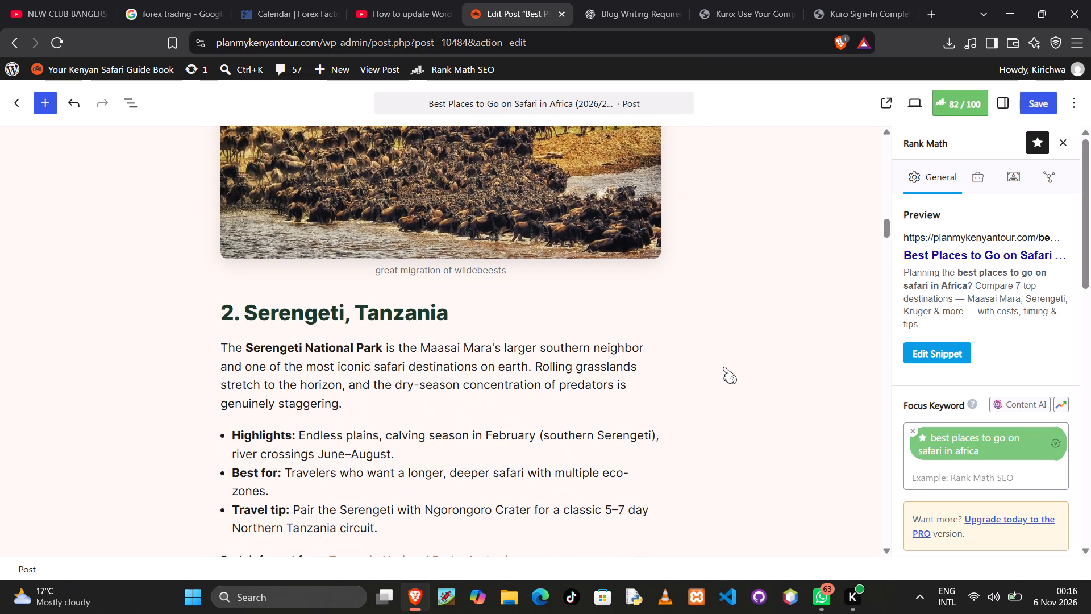
scroll(723, 367, down, 9)
scroll(723, 367, up, 7)
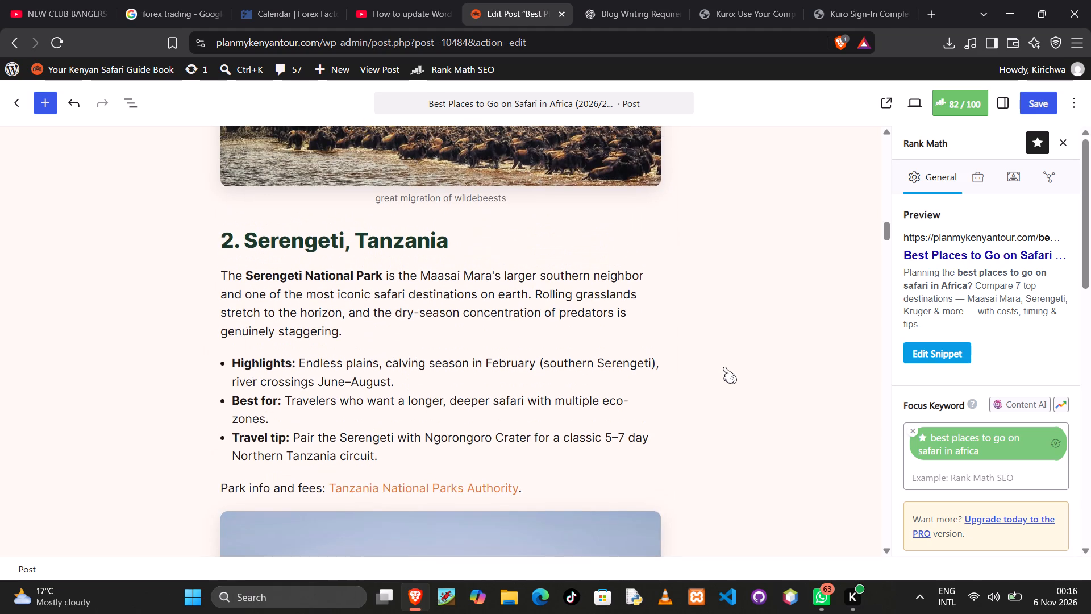
scroll(723, 368, down, 7)
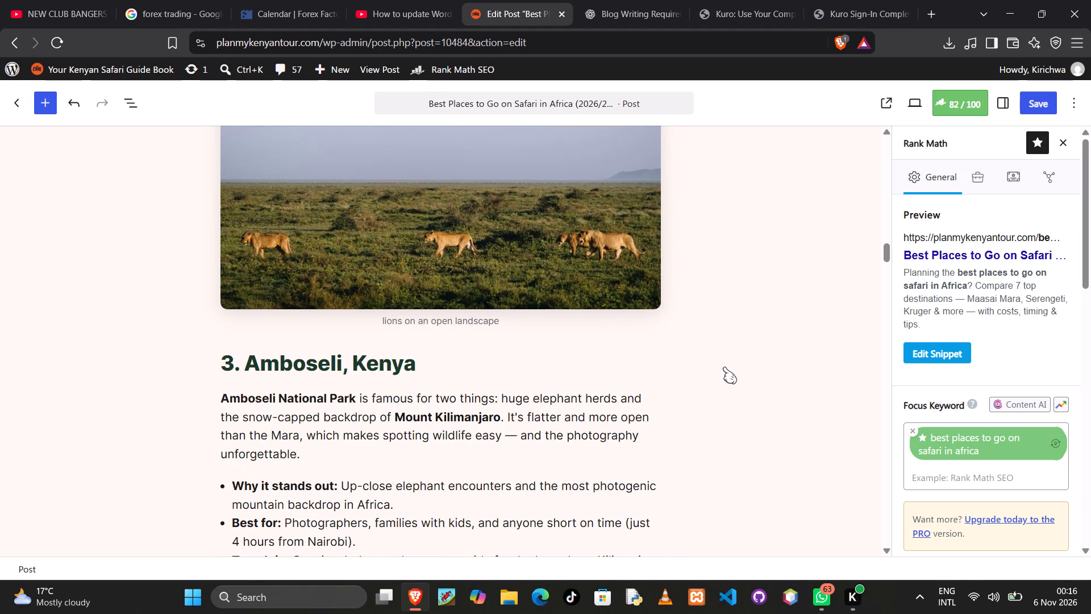
scroll(740, 381, down, 4)
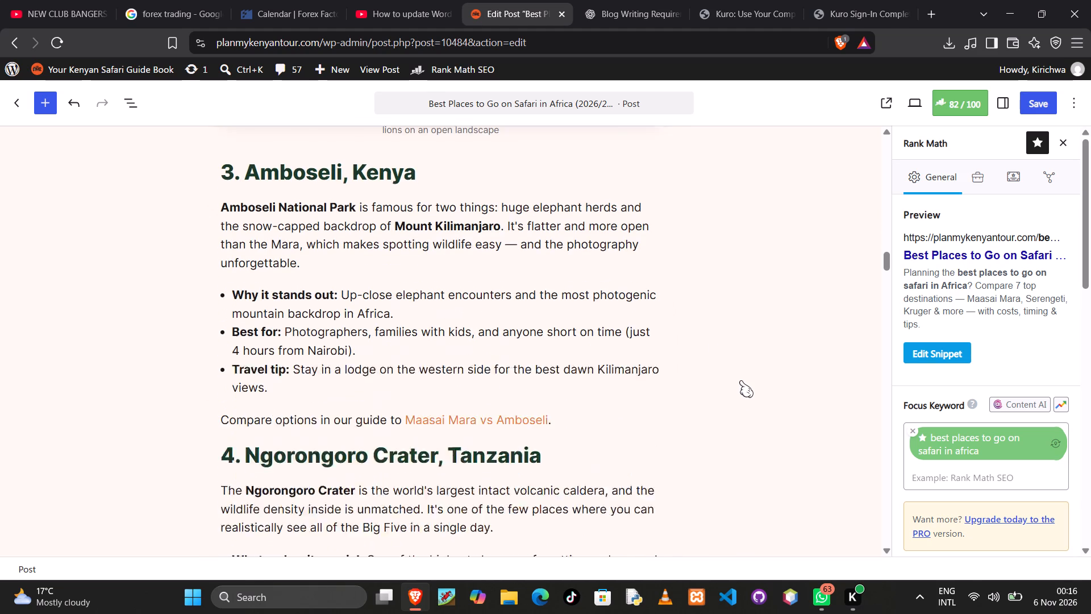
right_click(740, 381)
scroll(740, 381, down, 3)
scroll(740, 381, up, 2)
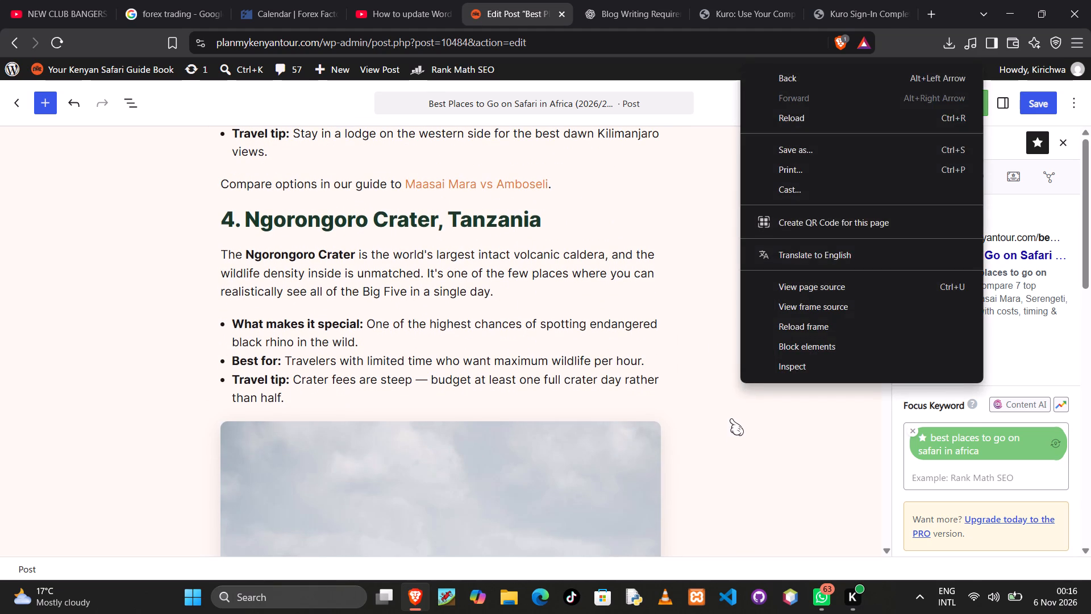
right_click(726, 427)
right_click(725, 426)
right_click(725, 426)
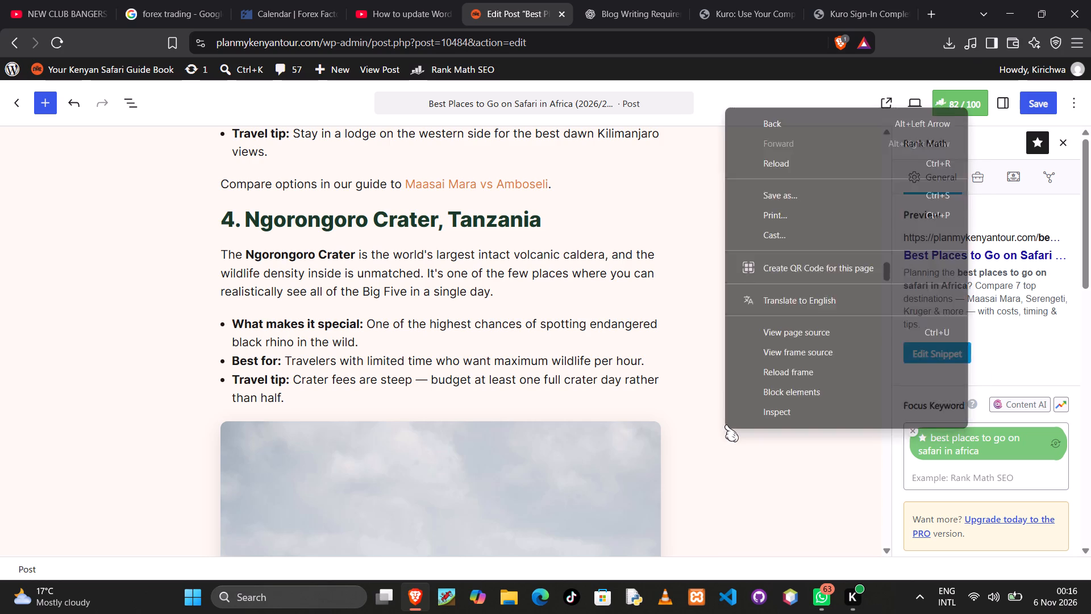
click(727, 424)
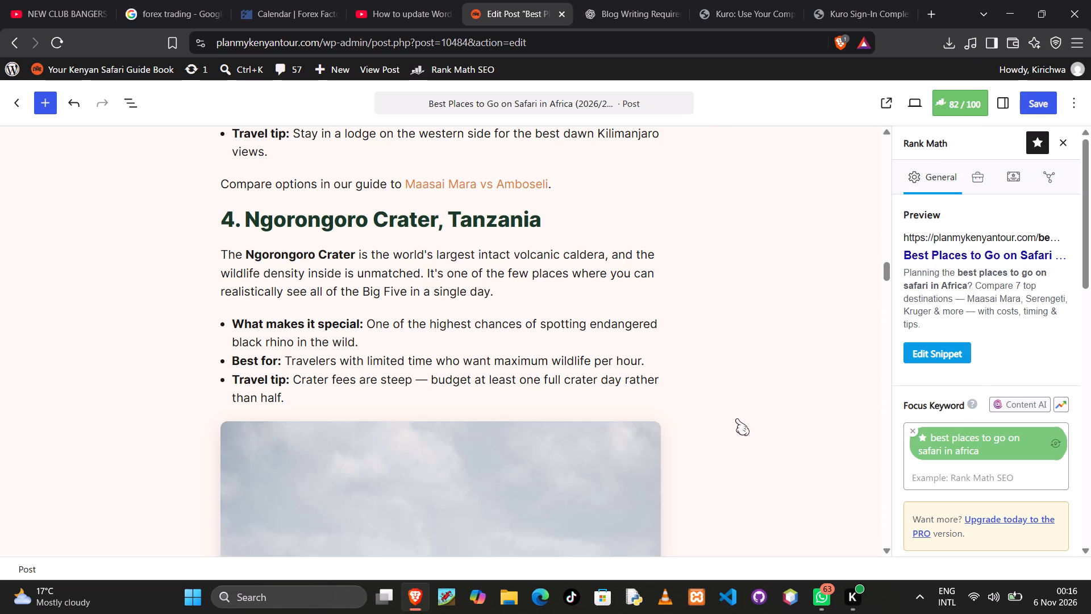
Look through the article's Ngorongoro Crater and Kruger sections, including their images, and recheck the Serengeti section.
scroll(714, 400, down, 1)
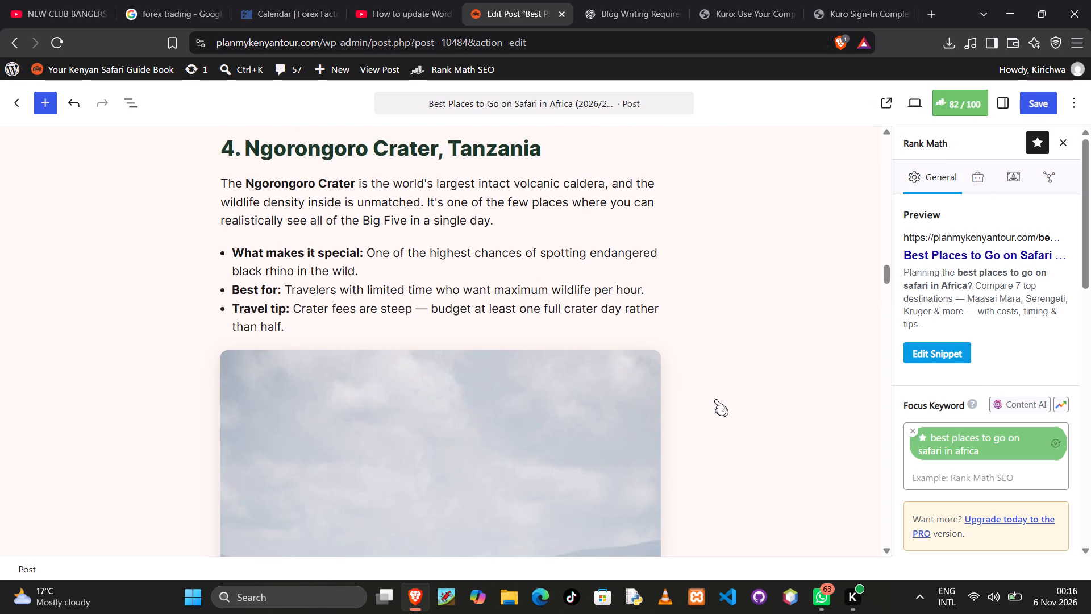
scroll(719, 400, down, 15)
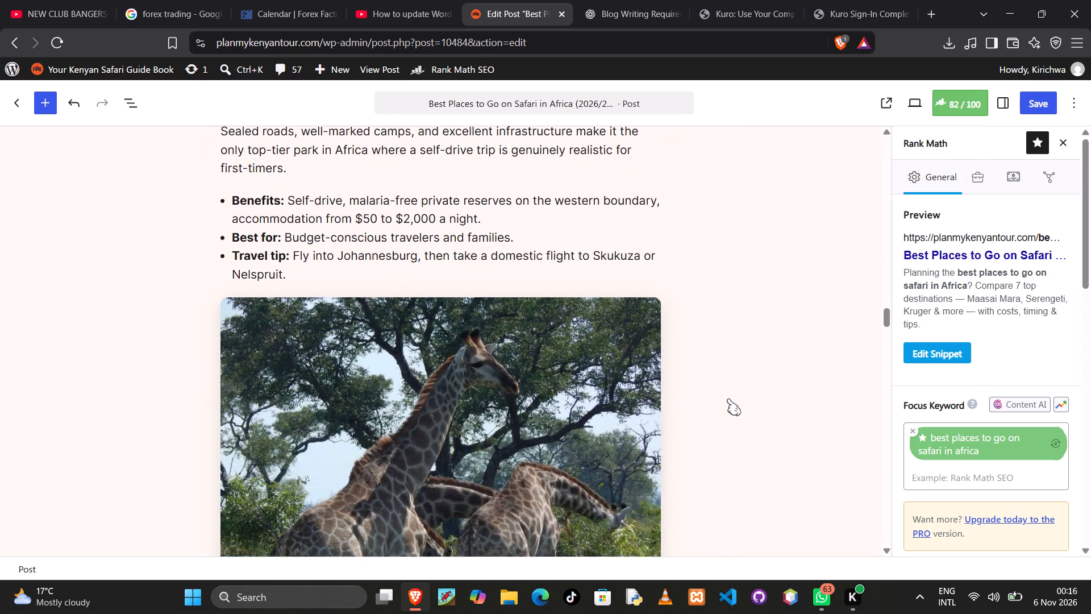
scroll(727, 399, up, 13)
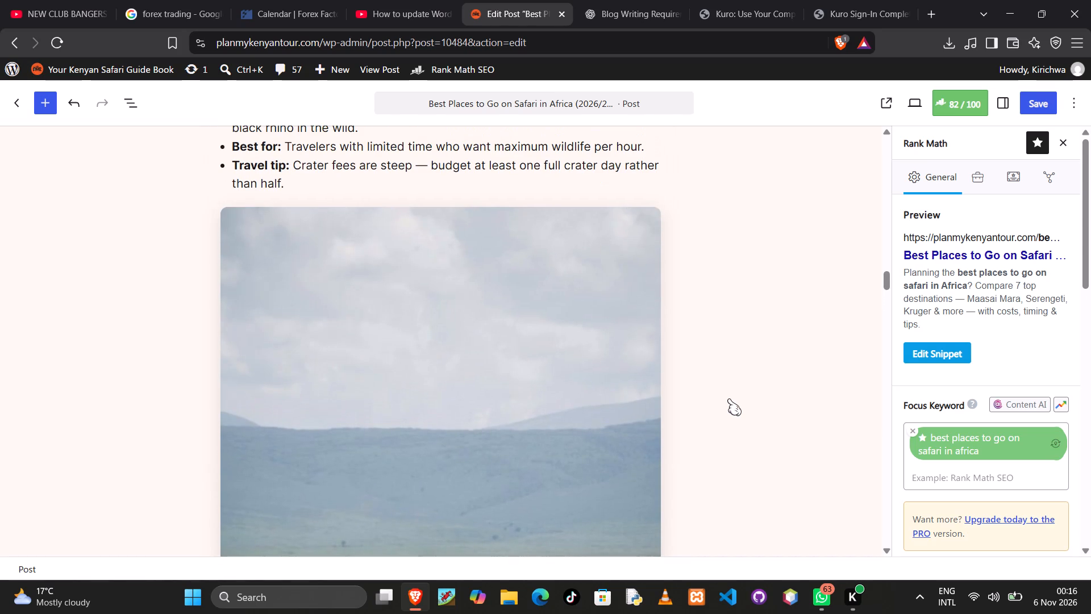
scroll(728, 399, up, 12)
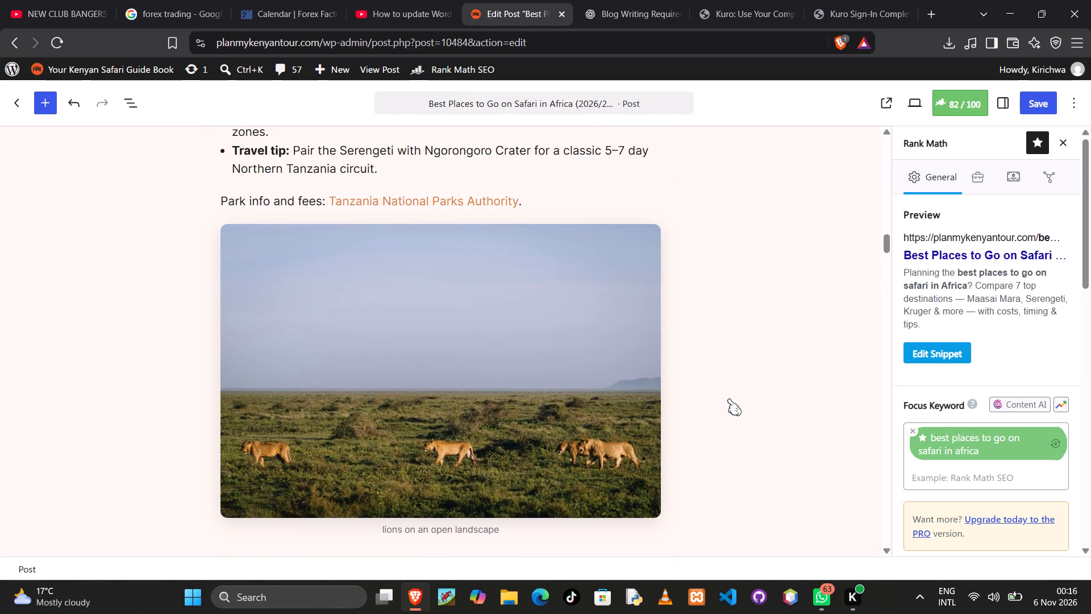
Re-examine the start of the article, covering the title, introduction, lead image and Quick Comparison table.
scroll(728, 399, down, 4)
scroll(728, 399, up, 20)
scroll(728, 399, up, 2)
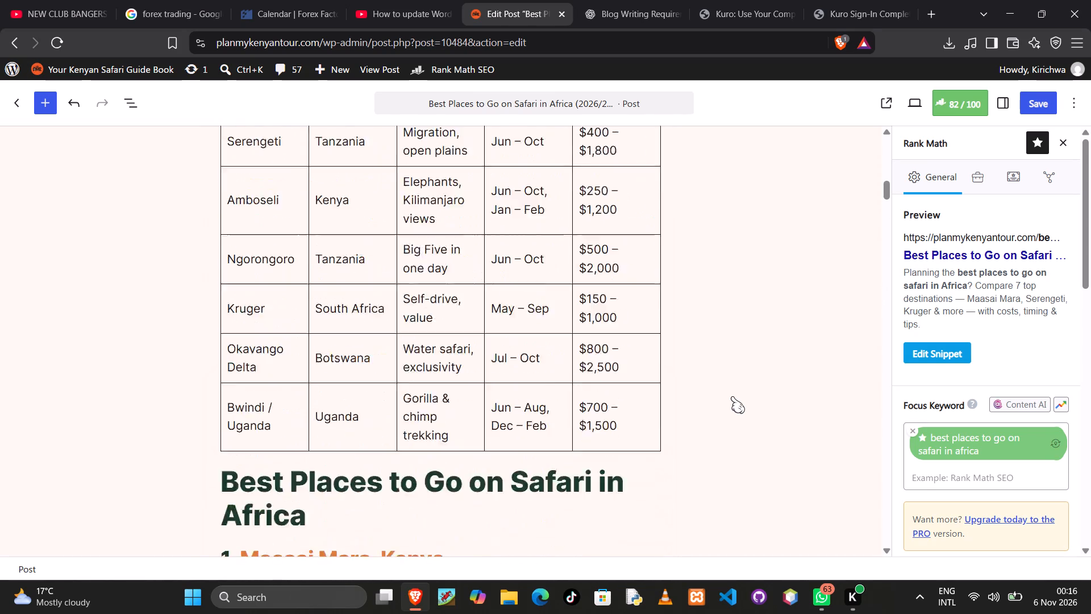
scroll(731, 397, up, 8)
scroll(731, 397, up, 15)
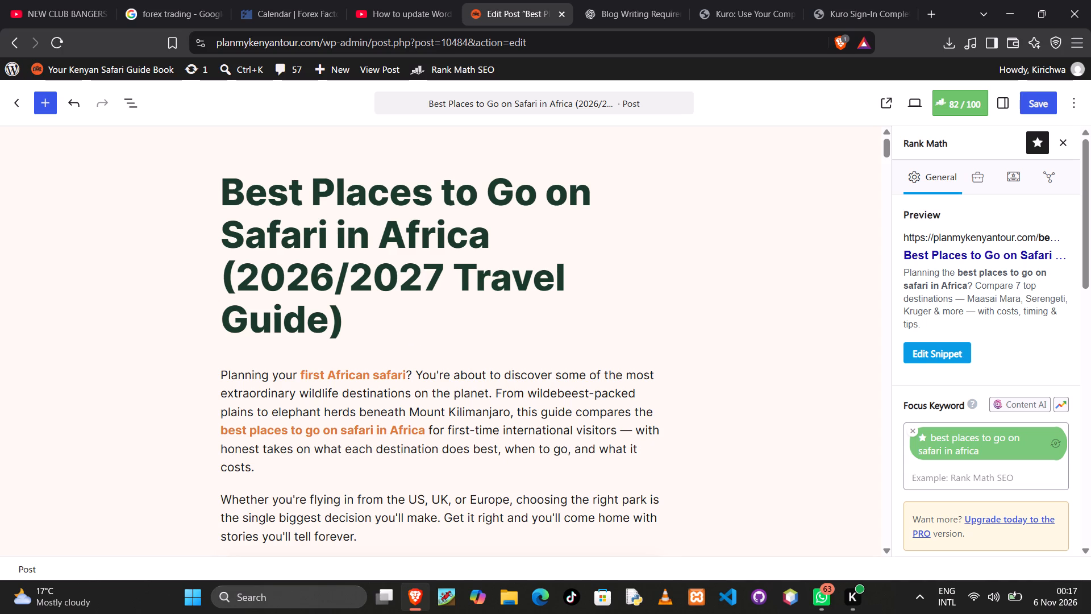
scroll(407, 476, down, 2)
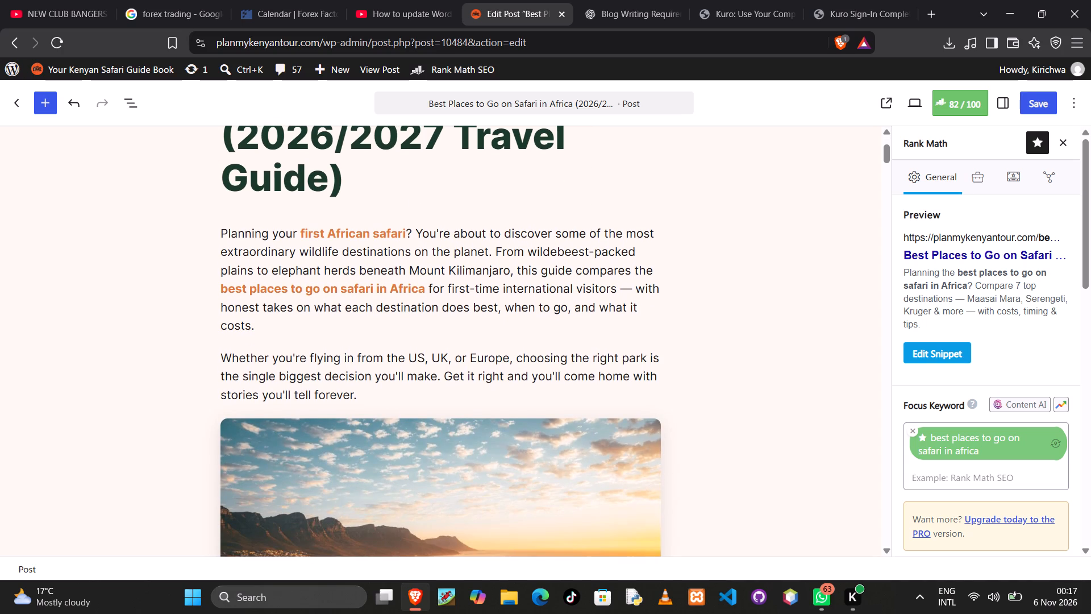
scroll(407, 476, down, 5)
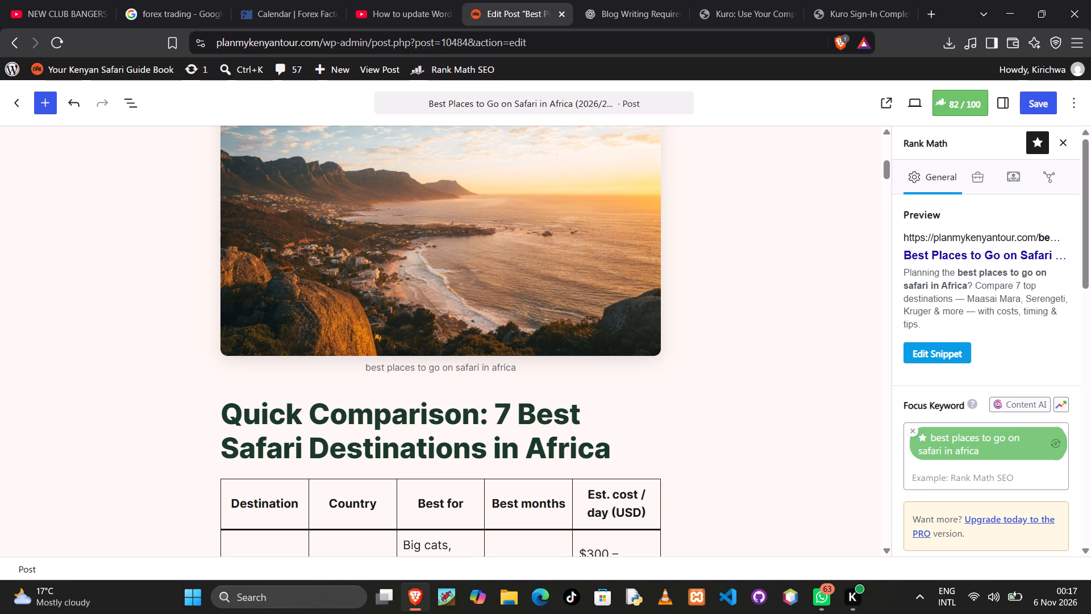
scroll(414, 335, up, 9)
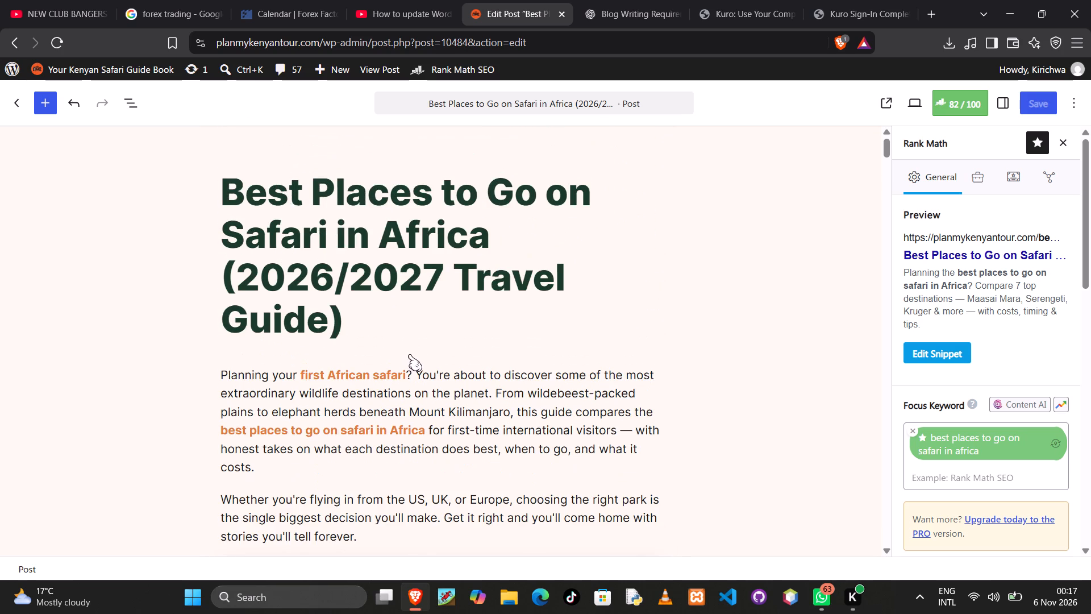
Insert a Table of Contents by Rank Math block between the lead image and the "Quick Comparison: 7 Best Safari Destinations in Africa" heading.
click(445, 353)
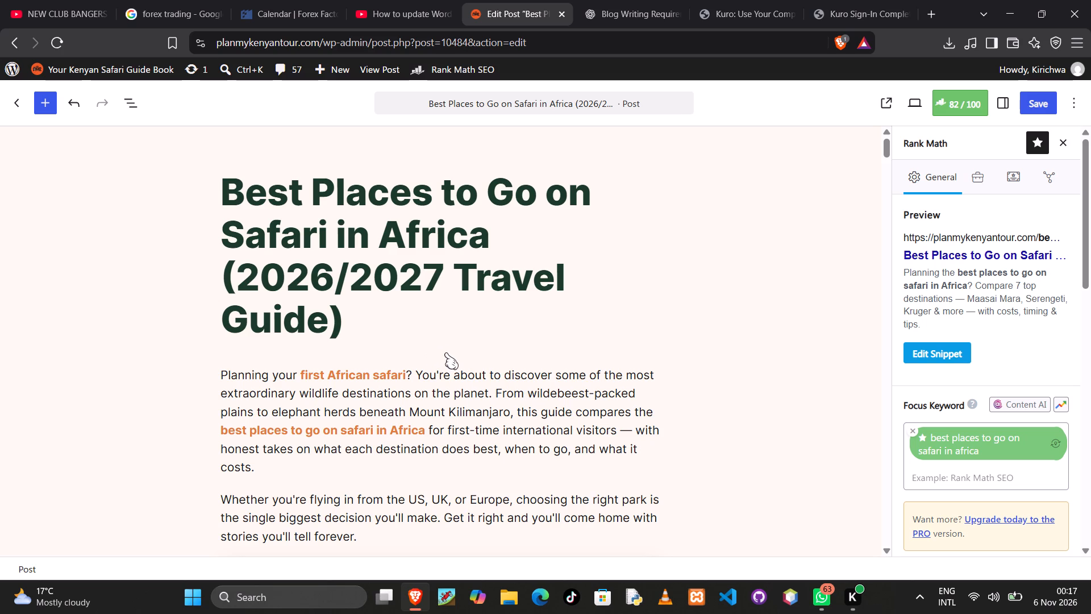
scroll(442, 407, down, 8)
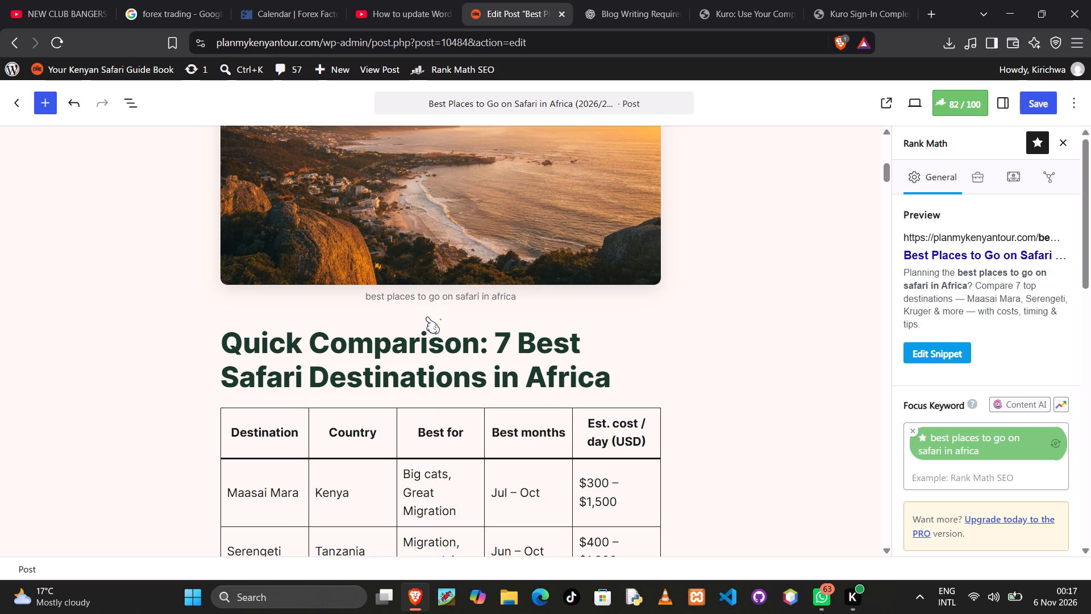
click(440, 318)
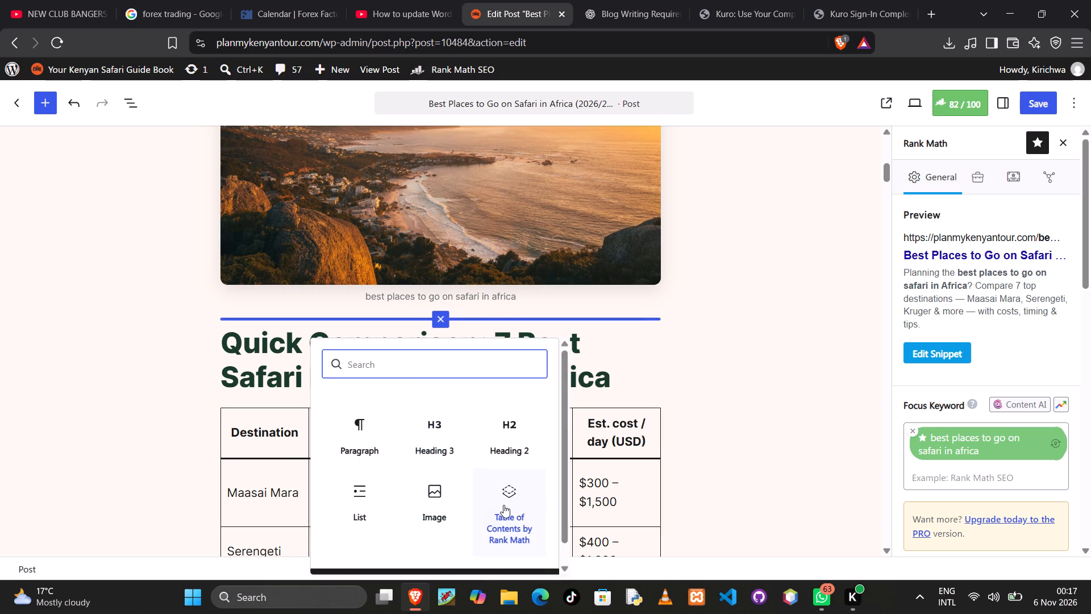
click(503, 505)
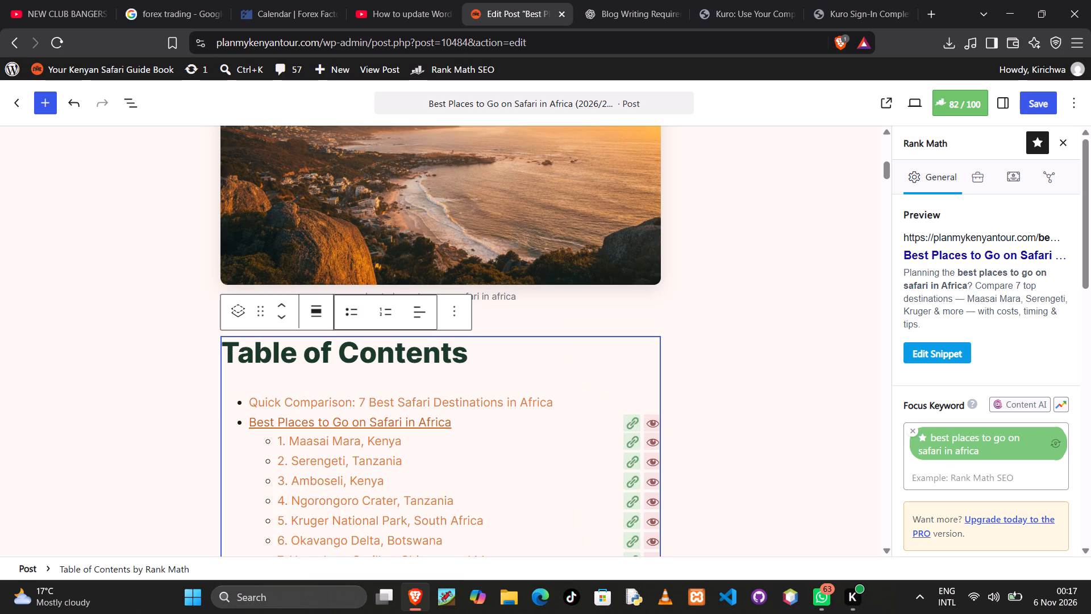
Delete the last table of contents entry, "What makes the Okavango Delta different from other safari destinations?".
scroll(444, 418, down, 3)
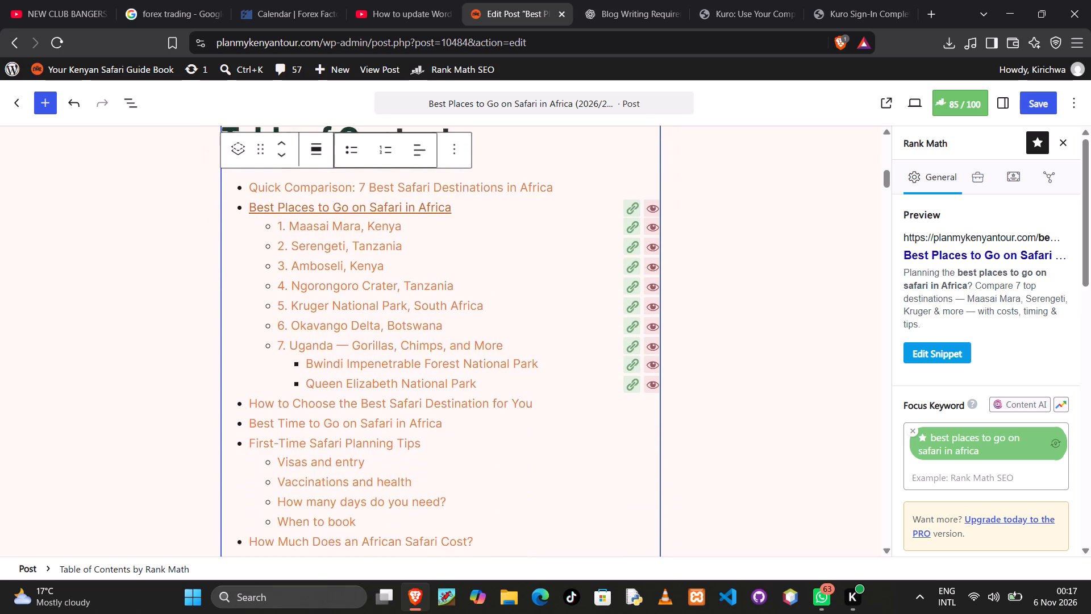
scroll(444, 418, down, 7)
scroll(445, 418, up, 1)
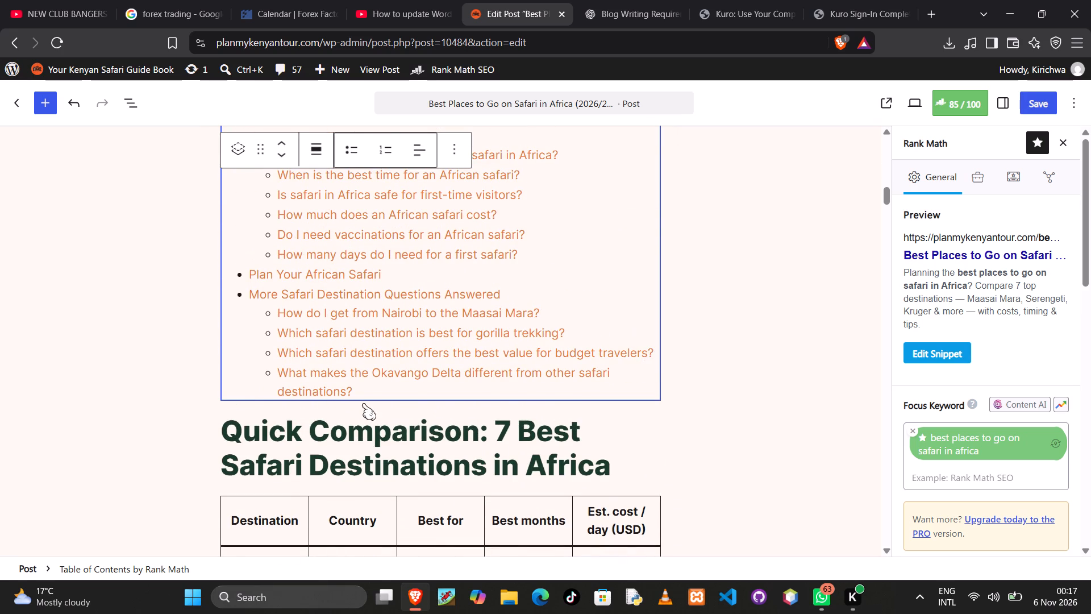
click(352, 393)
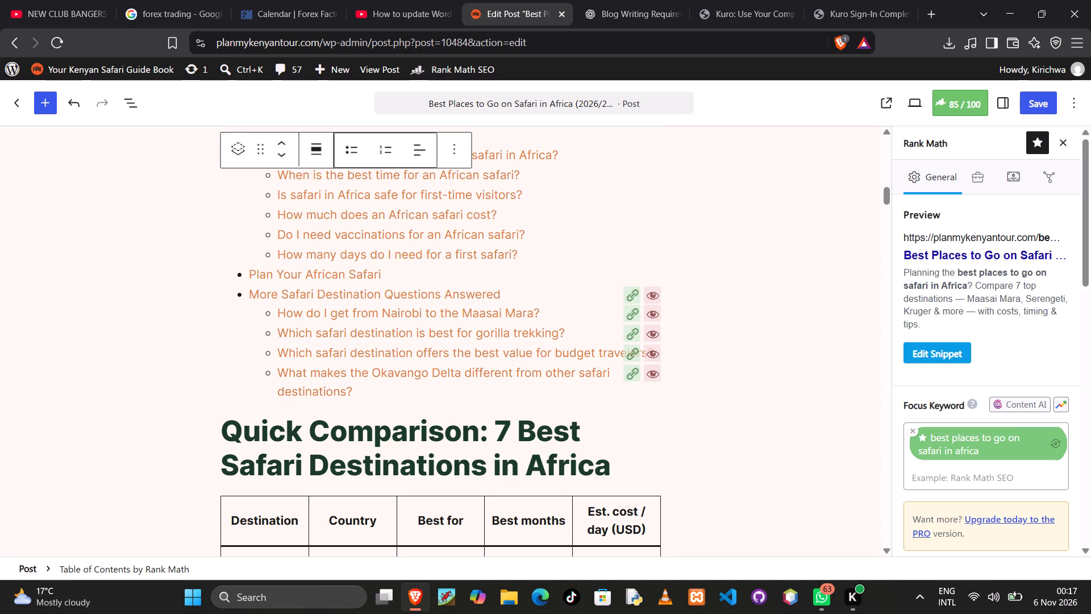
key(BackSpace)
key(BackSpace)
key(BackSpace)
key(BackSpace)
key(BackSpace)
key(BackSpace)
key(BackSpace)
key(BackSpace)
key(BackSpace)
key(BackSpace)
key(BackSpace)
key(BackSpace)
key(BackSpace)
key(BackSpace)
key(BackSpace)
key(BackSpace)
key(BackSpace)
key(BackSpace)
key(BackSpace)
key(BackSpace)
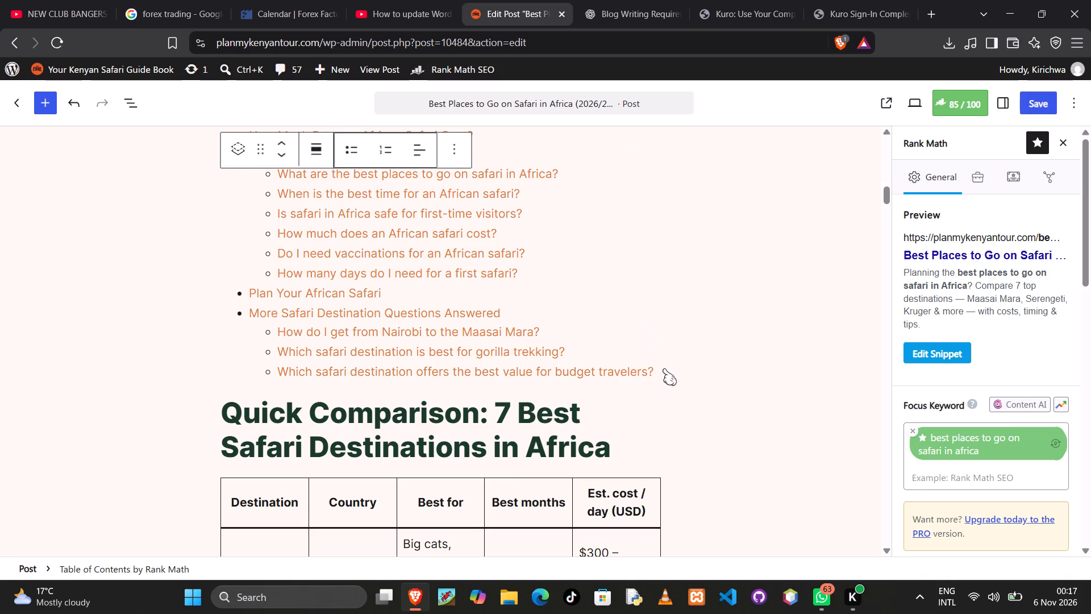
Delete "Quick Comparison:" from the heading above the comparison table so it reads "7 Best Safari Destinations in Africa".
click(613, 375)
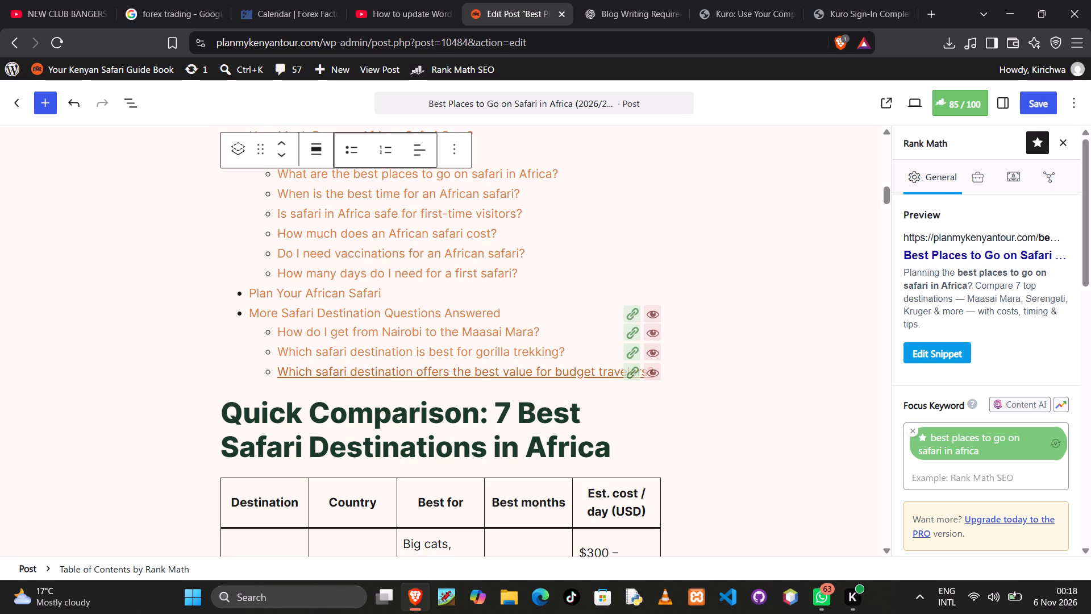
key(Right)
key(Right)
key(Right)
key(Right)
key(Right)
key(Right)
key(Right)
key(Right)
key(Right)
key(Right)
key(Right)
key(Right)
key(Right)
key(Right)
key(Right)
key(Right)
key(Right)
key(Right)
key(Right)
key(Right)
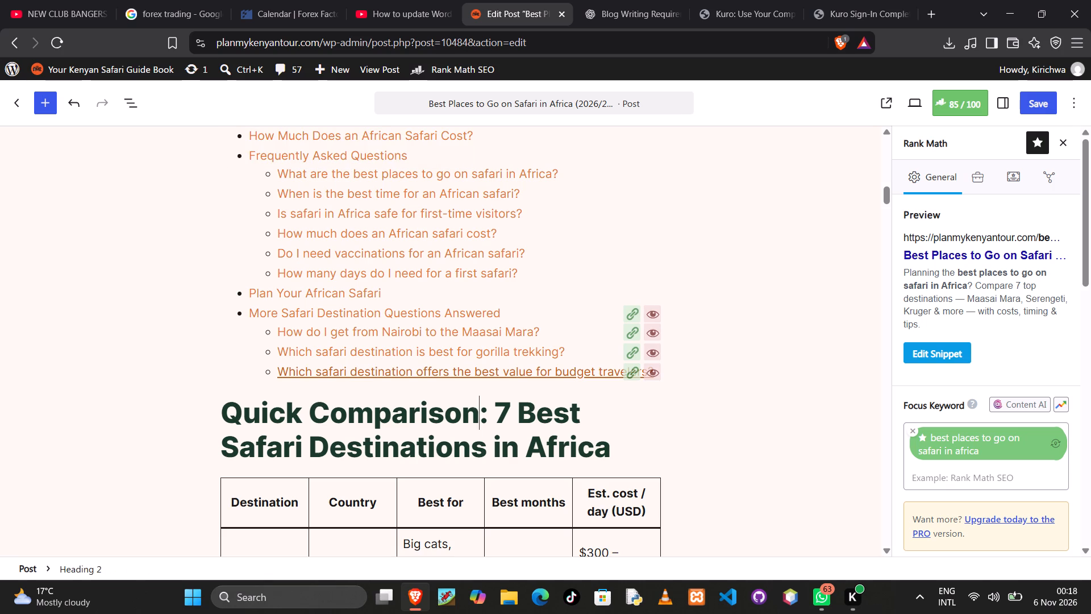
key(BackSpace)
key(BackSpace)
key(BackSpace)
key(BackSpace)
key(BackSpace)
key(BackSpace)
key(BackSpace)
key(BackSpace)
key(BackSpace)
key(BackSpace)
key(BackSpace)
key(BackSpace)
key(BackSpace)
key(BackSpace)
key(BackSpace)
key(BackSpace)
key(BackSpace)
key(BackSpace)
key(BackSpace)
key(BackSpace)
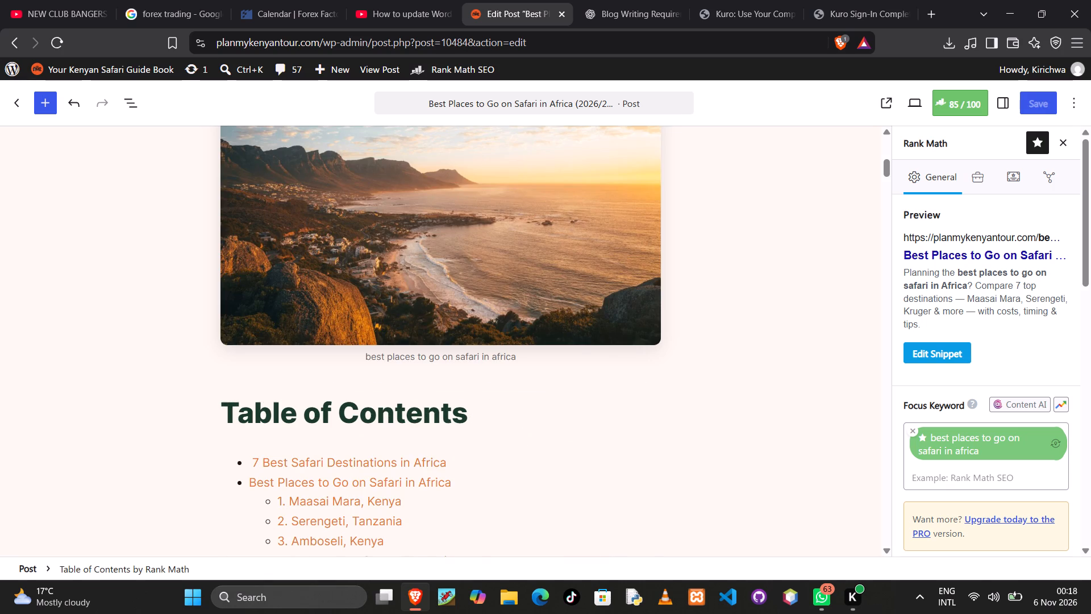
Look over the table of contents, and leave the editor for the posts list without saving the changes.
scroll(631, 392, down, 9)
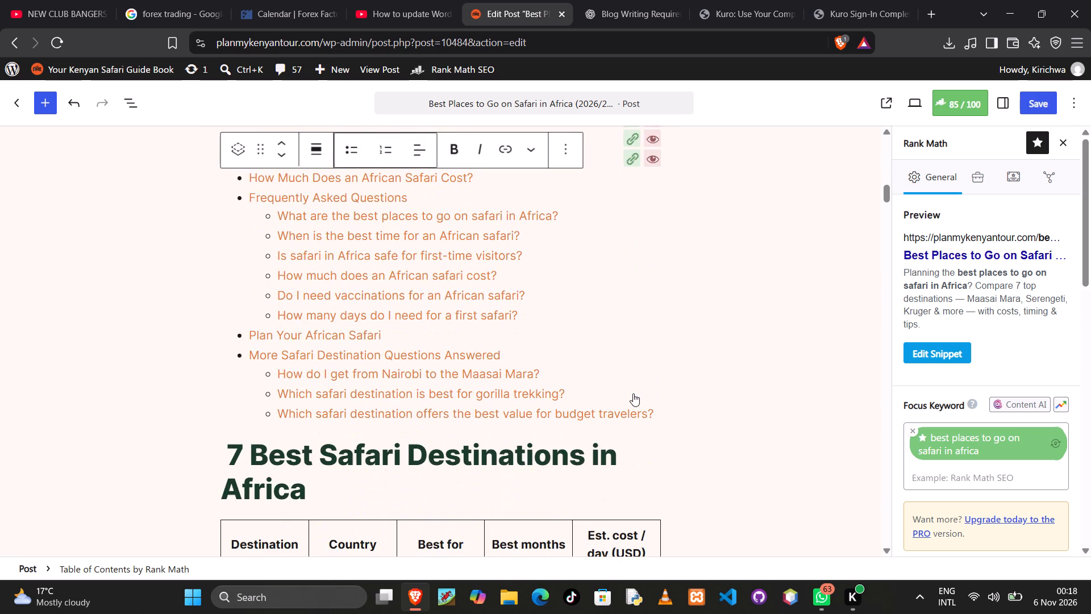
scroll(633, 393, down, 1)
scroll(633, 393, up, 4)
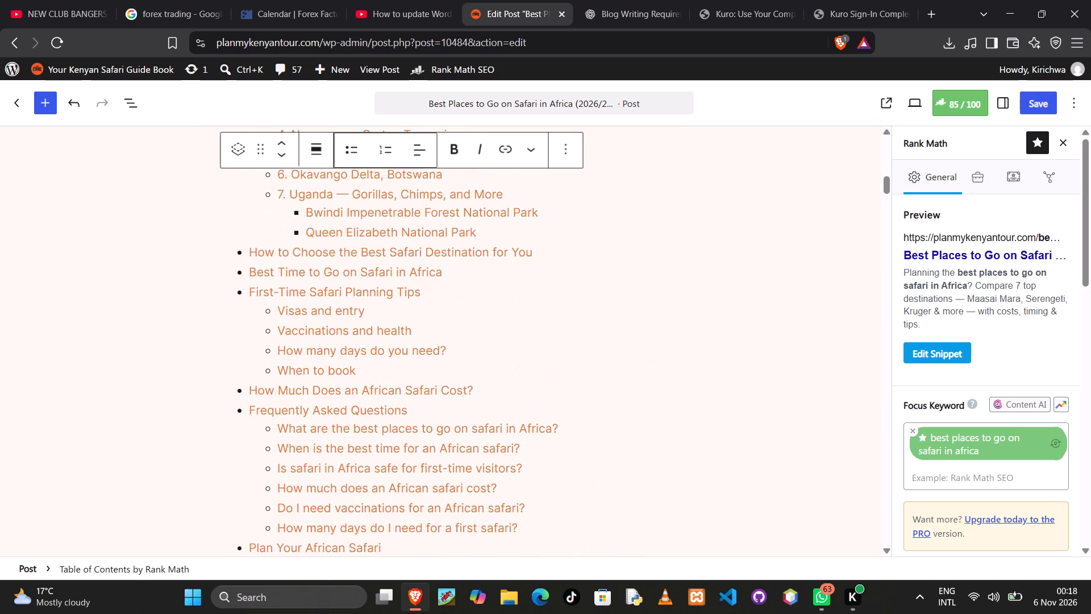
scroll(633, 393, up, 4)
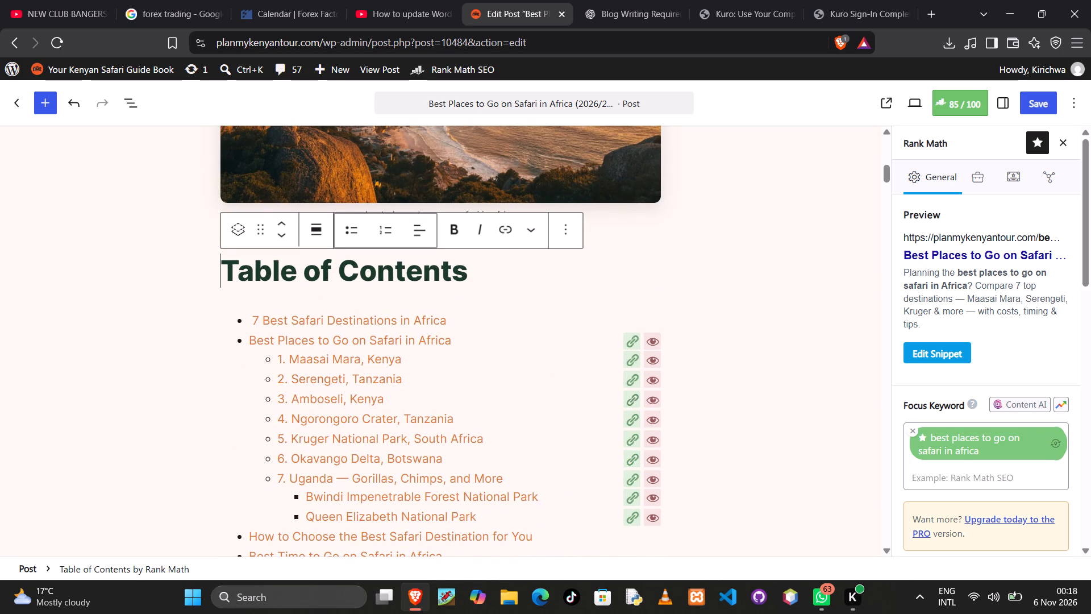
click(11, 41)
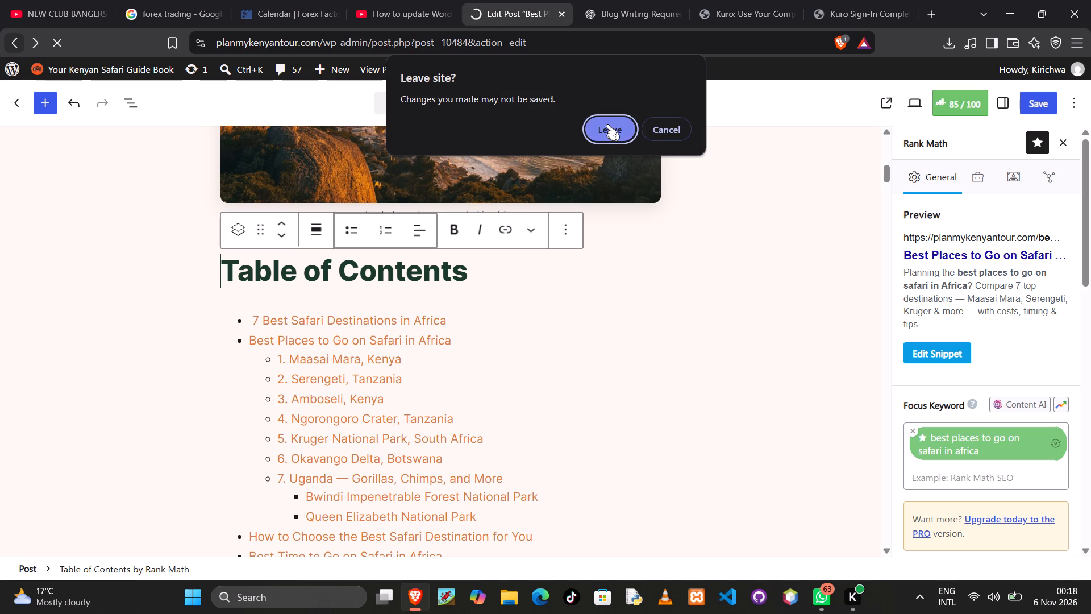
click(606, 125)
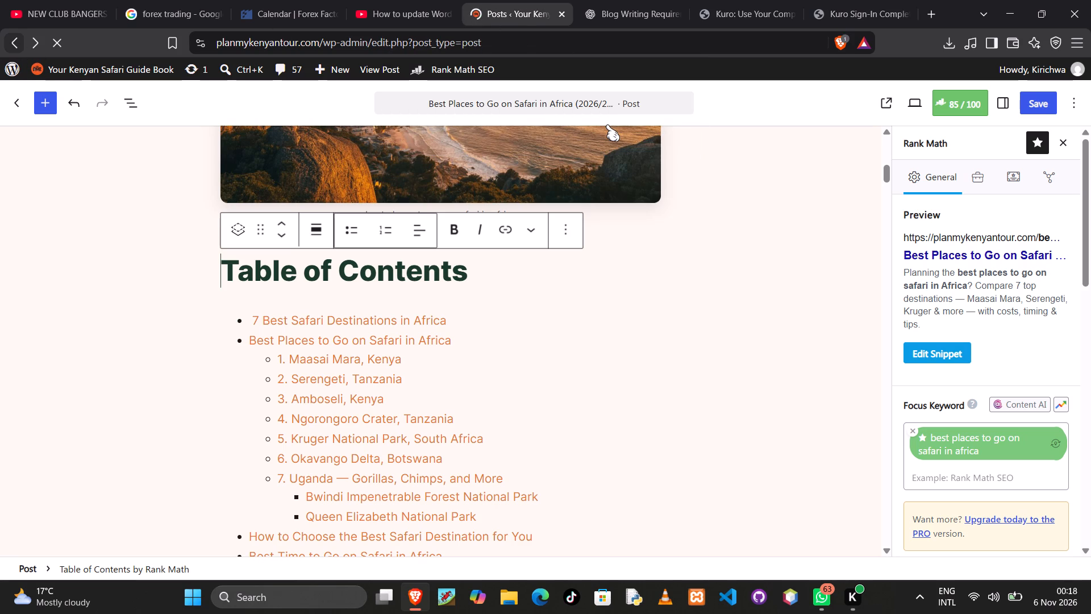
Find the post "Best Places to Go on Safari in Africa (2026/2027 Travel Guide)" in the posts list and open it for editing.
scroll(615, 349, down, 5)
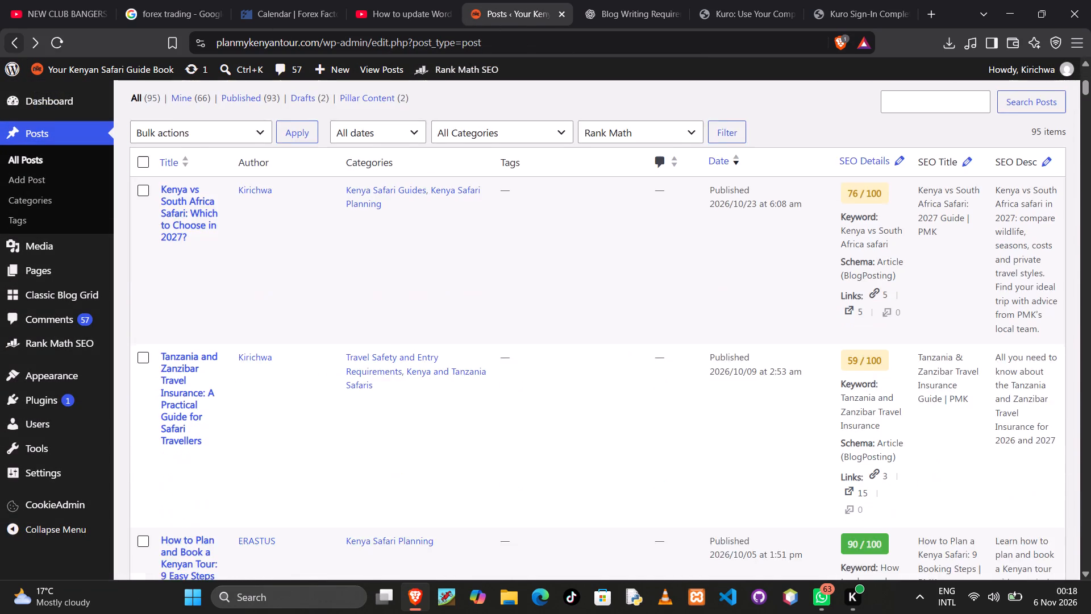
scroll(615, 349, down, 11)
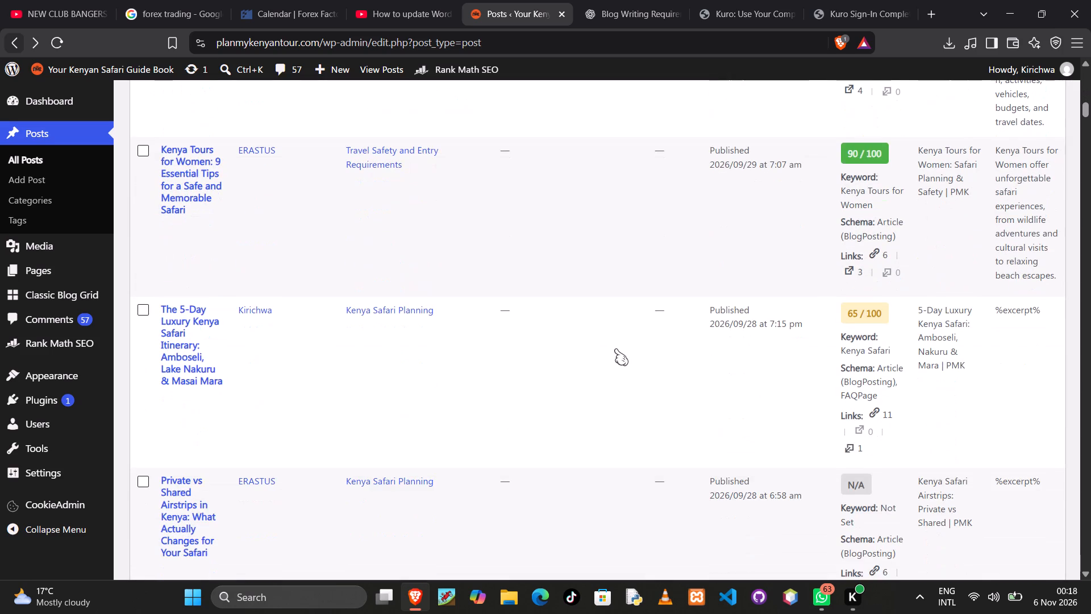
scroll(615, 349, down, 17)
scroll(616, 347, down, 4)
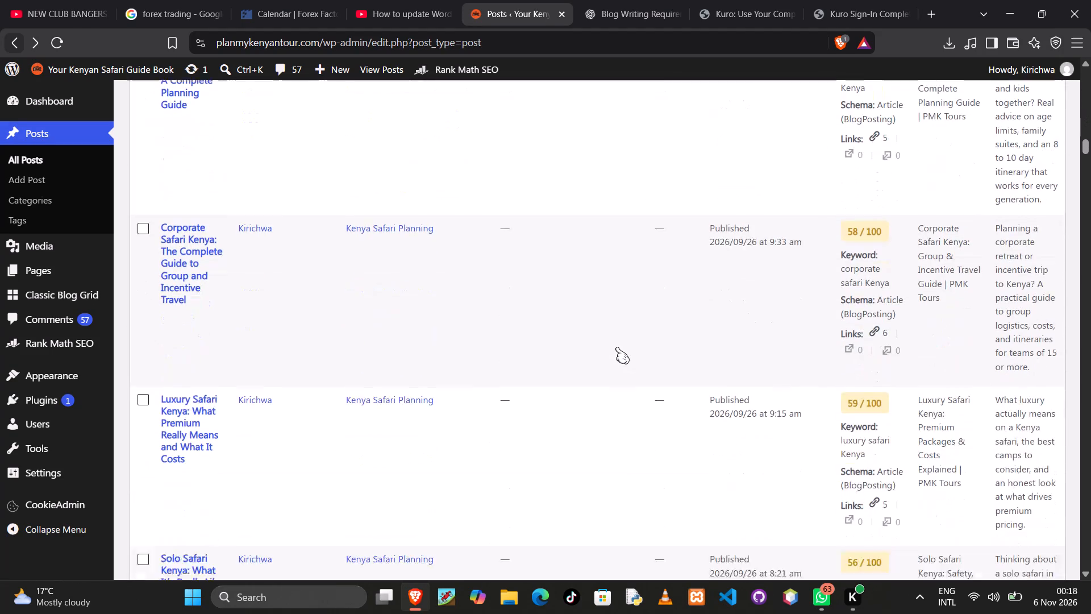
scroll(616, 347, down, 16)
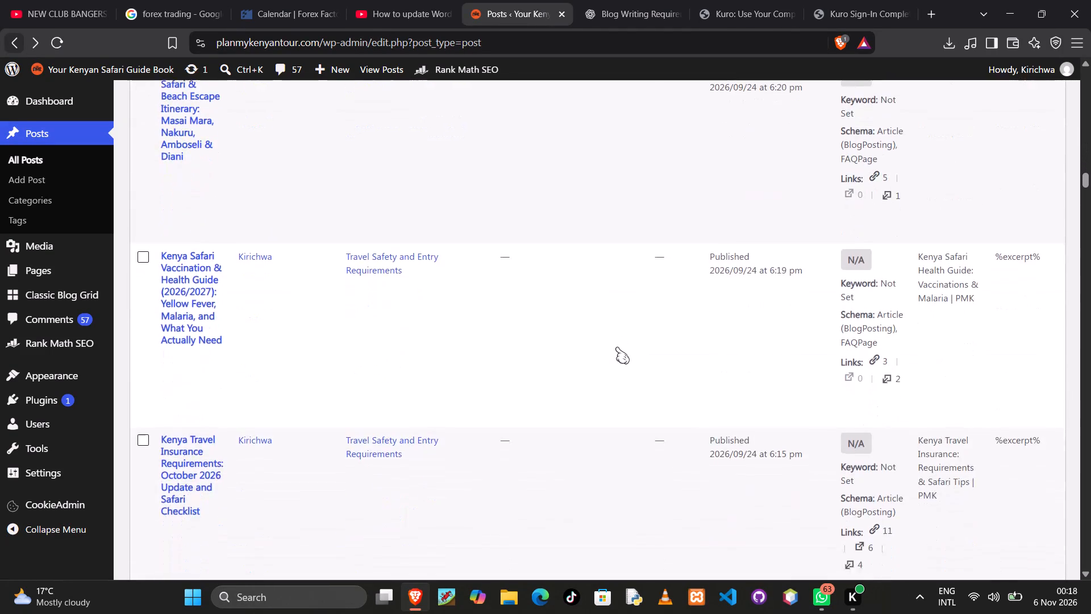
scroll(616, 347, down, 17)
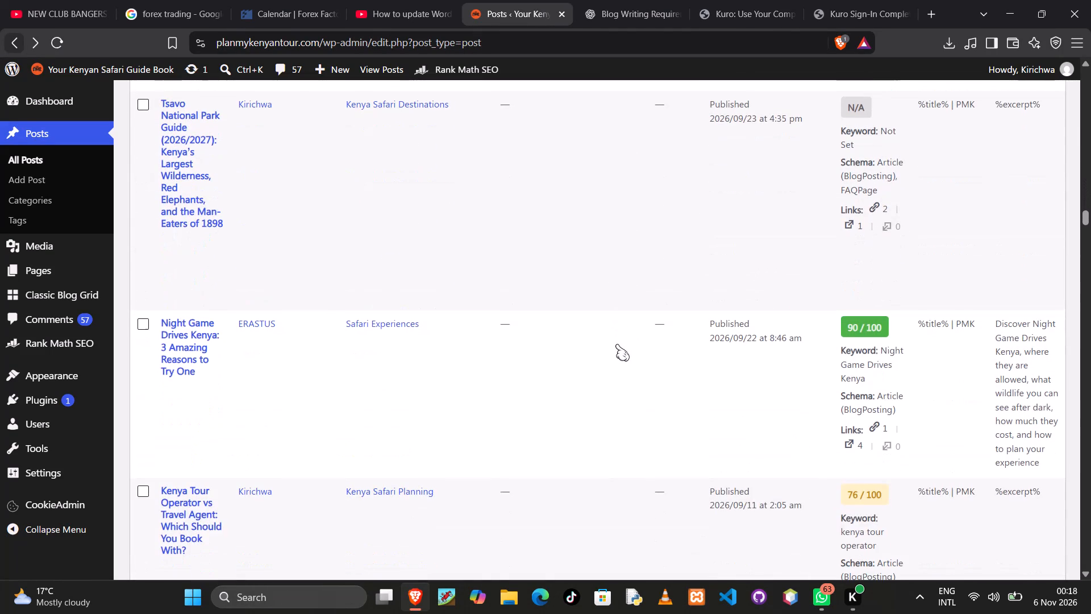
scroll(616, 345, down, 9)
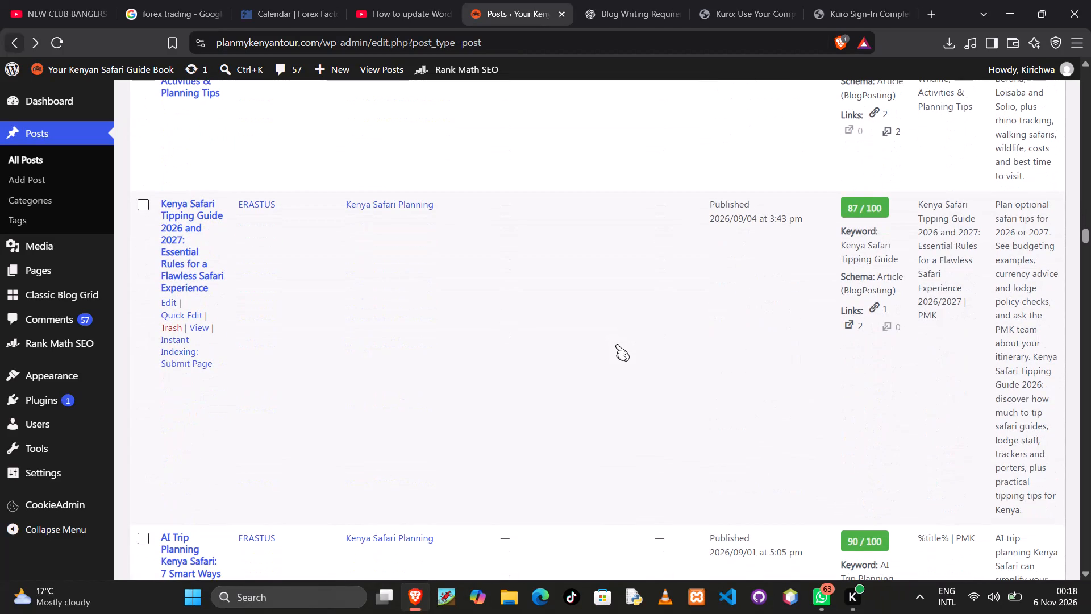
scroll(616, 344, down, 2)
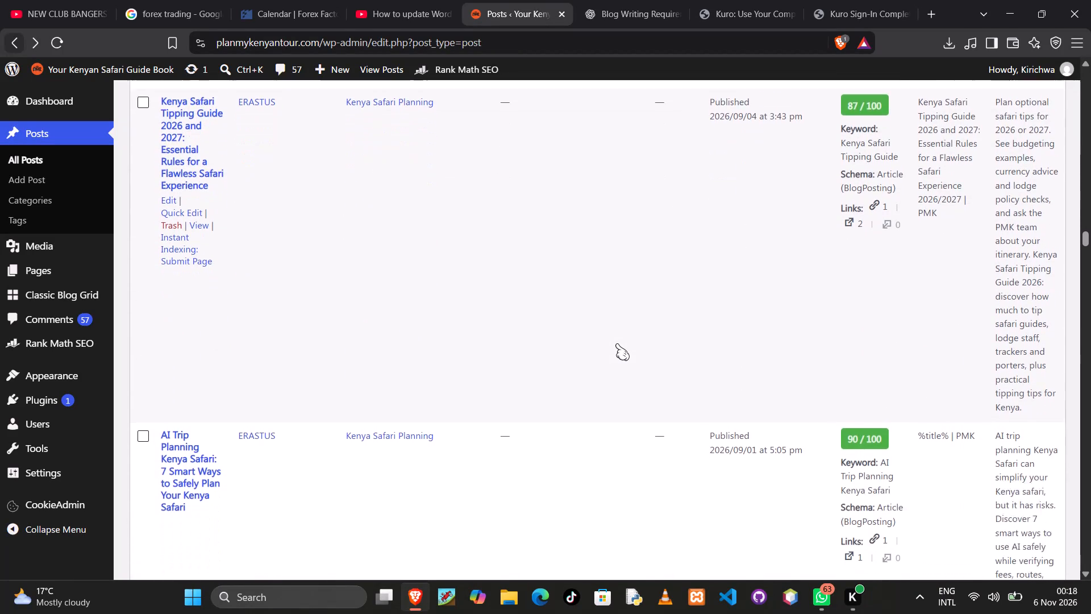
scroll(616, 344, down, 7)
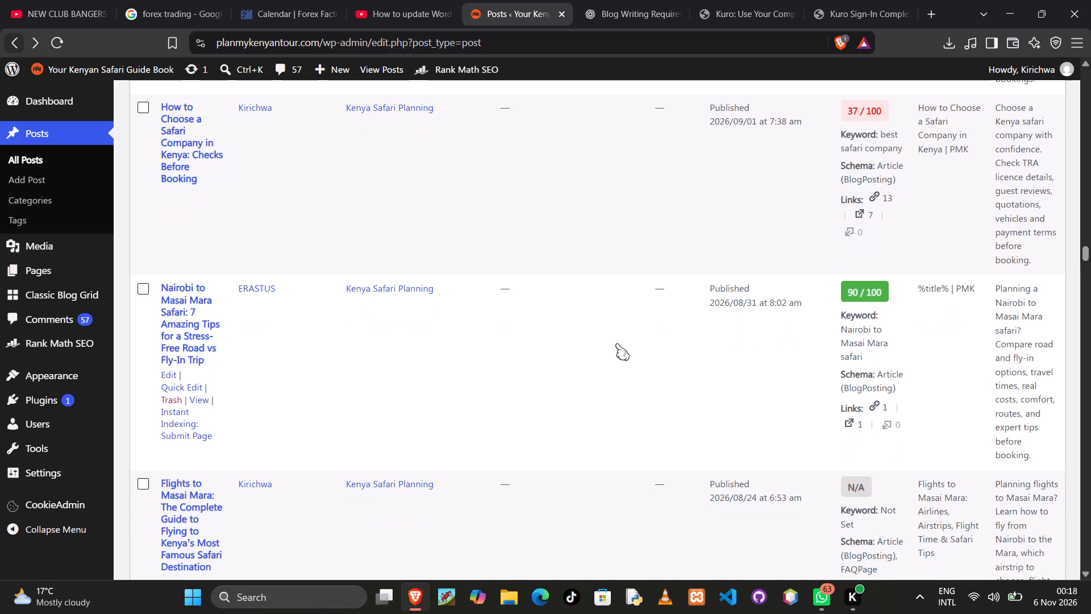
scroll(616, 344, down, 5)
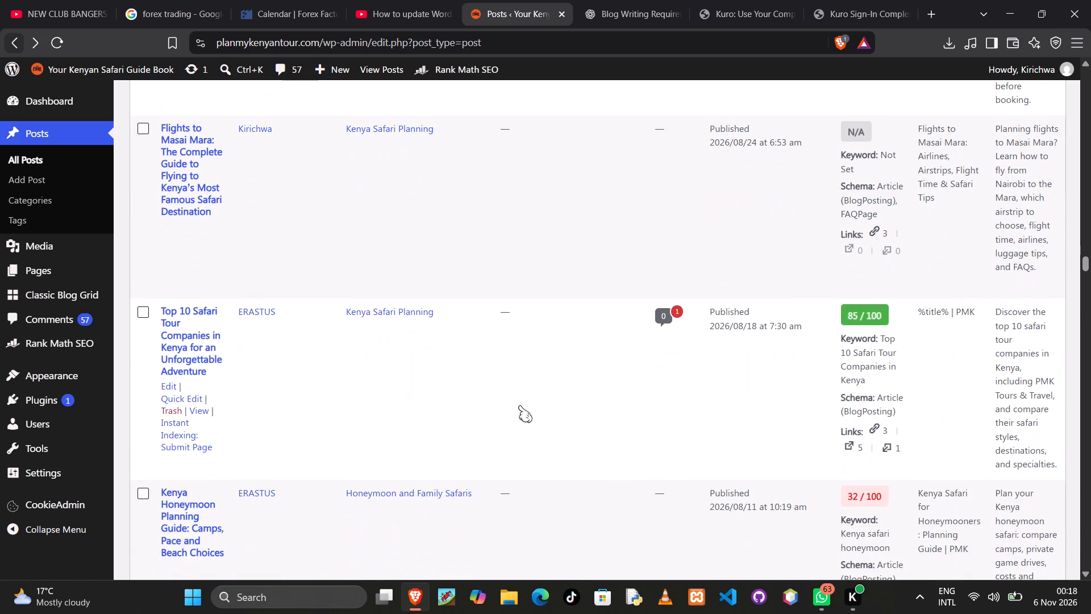
scroll(432, 398, down, 3)
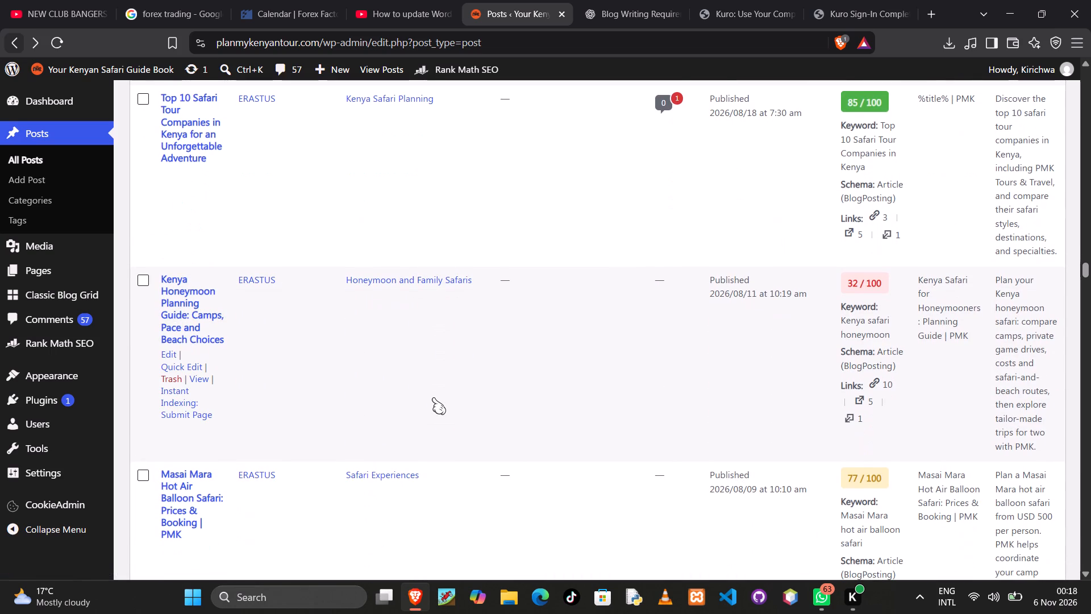
scroll(432, 398, down, 5)
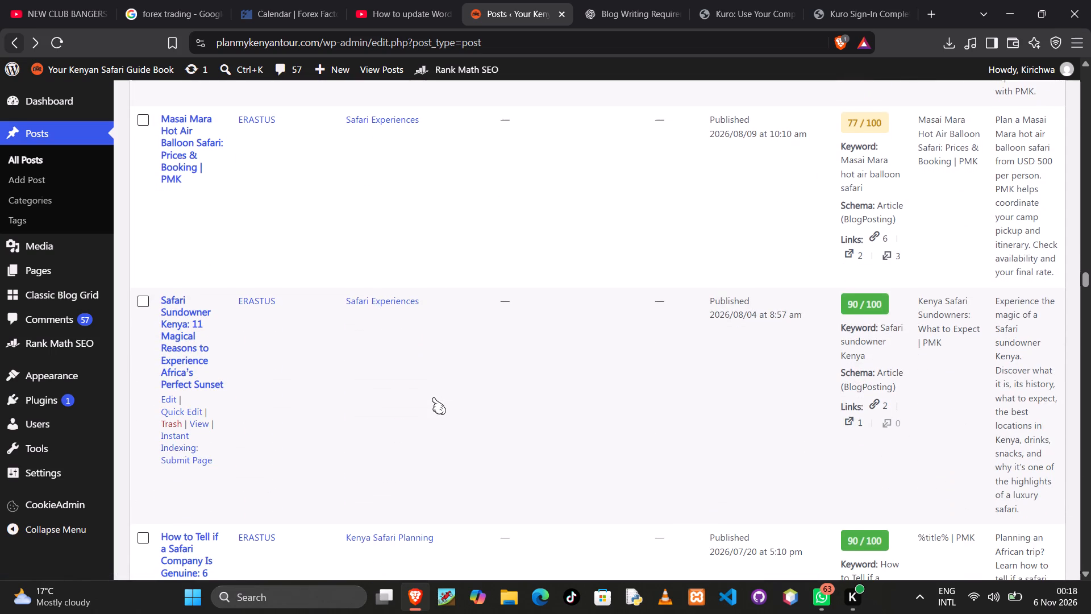
scroll(432, 398, down, 13)
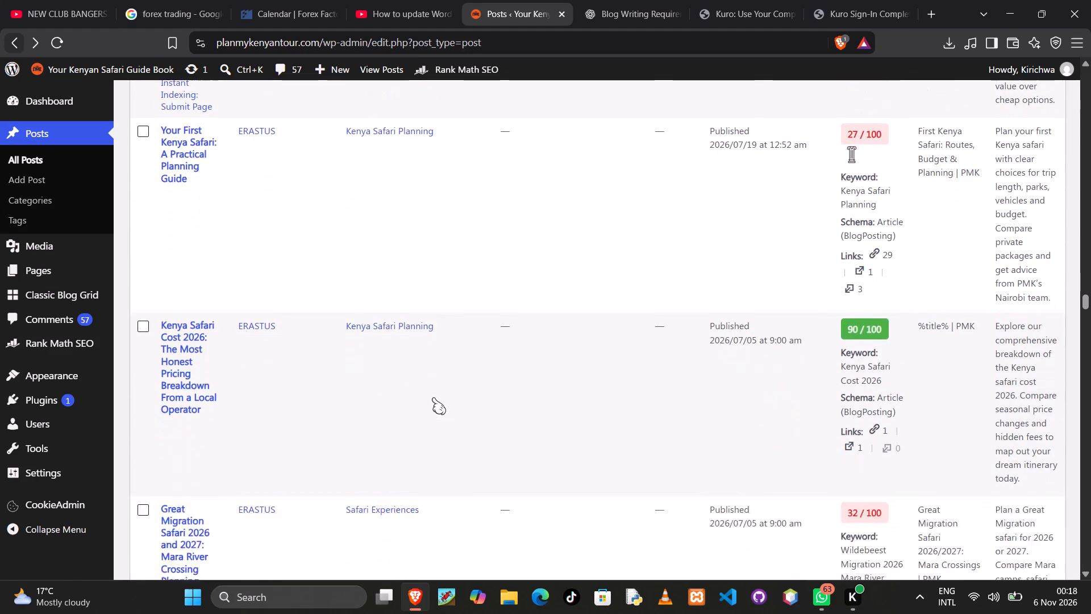
scroll(432, 398, down, 6)
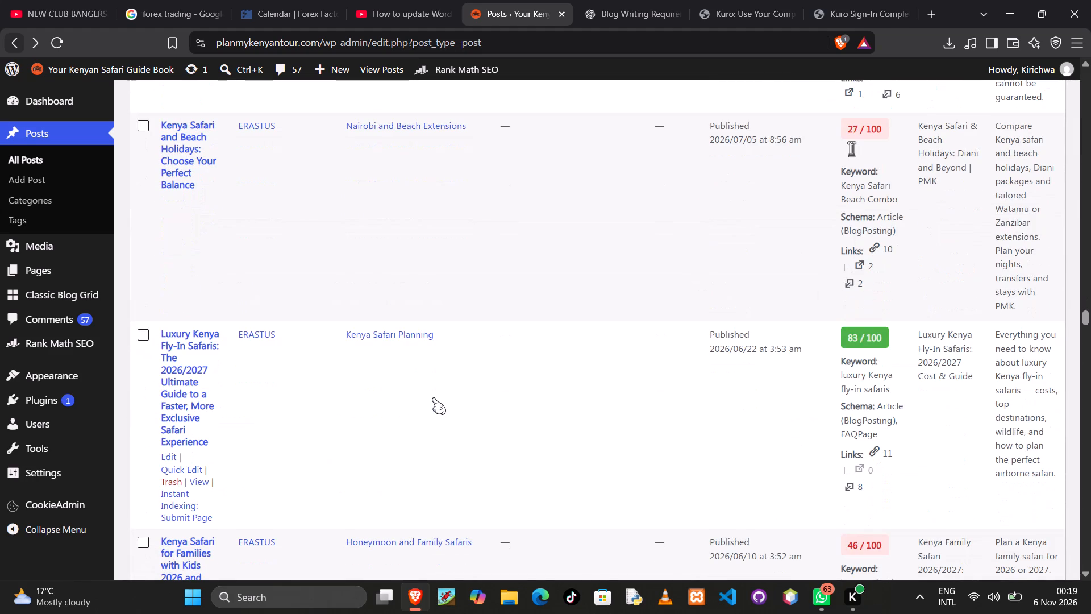
scroll(432, 398, down, 13)
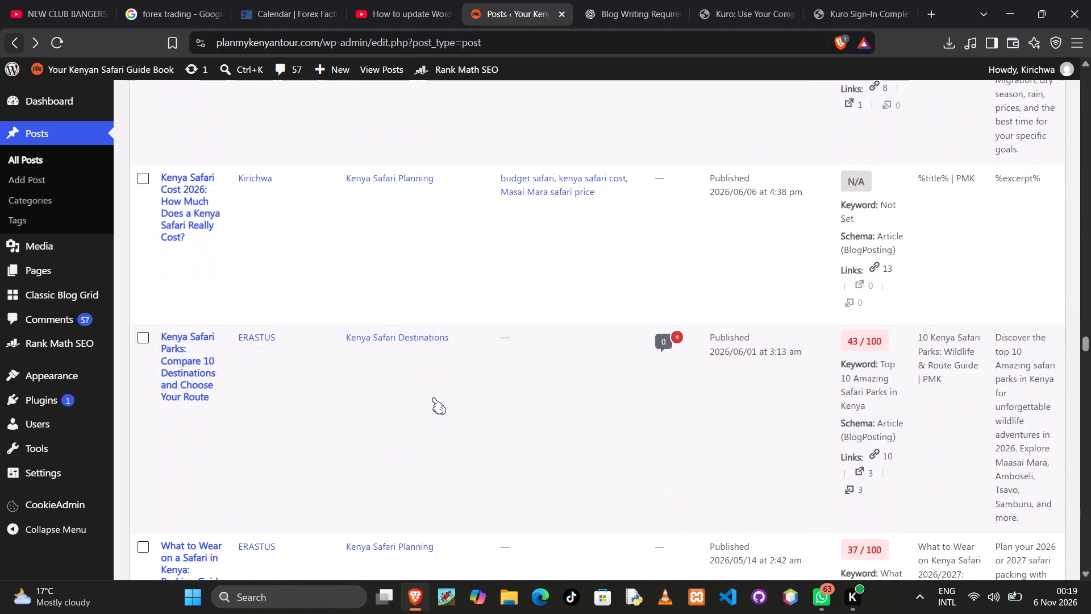
scroll(432, 398, down, 6)
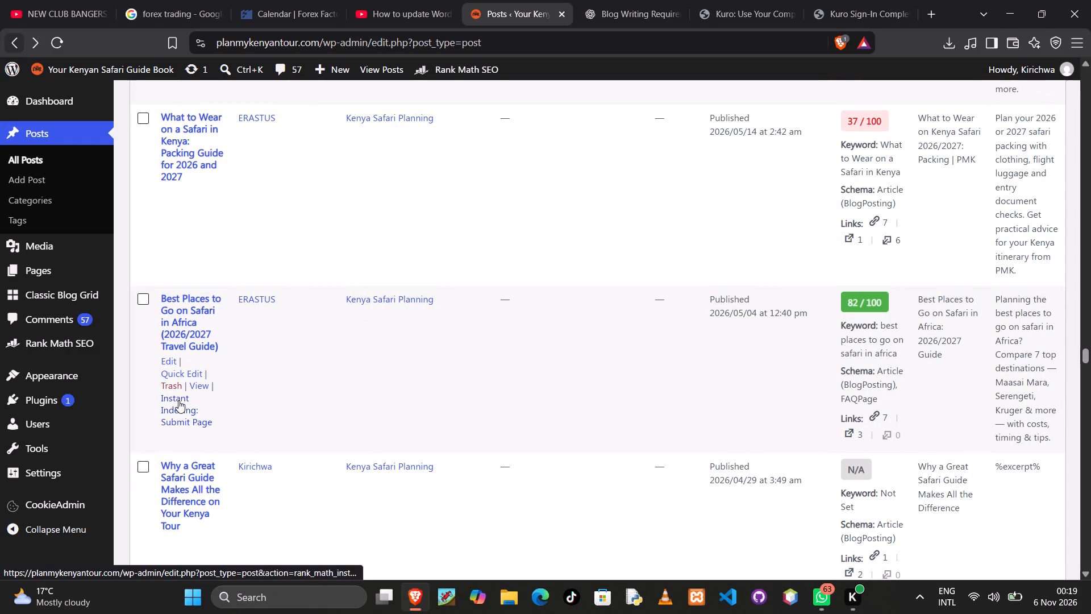
click(170, 363)
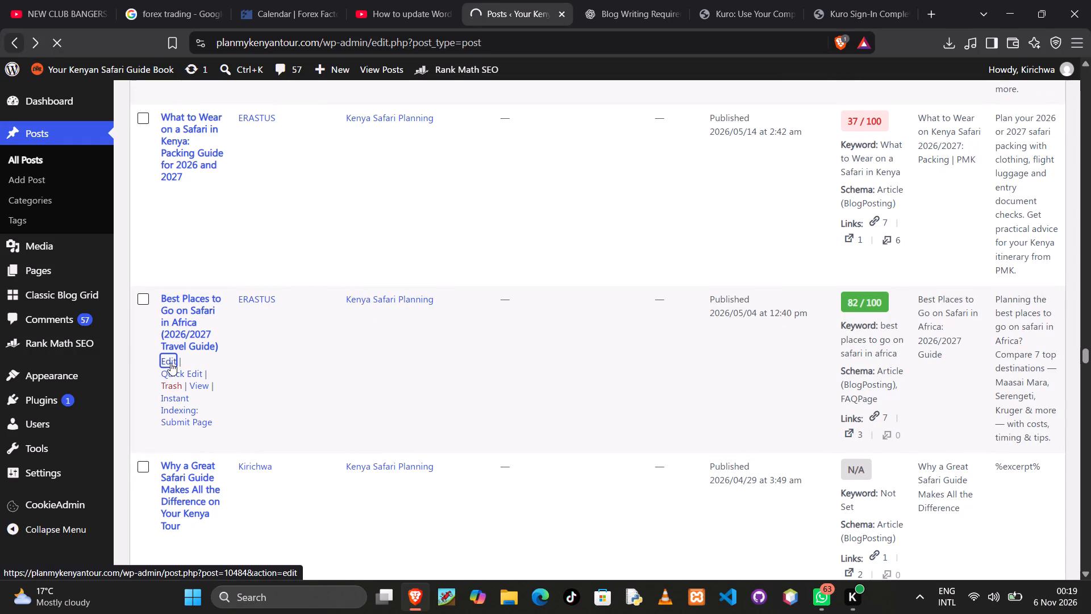
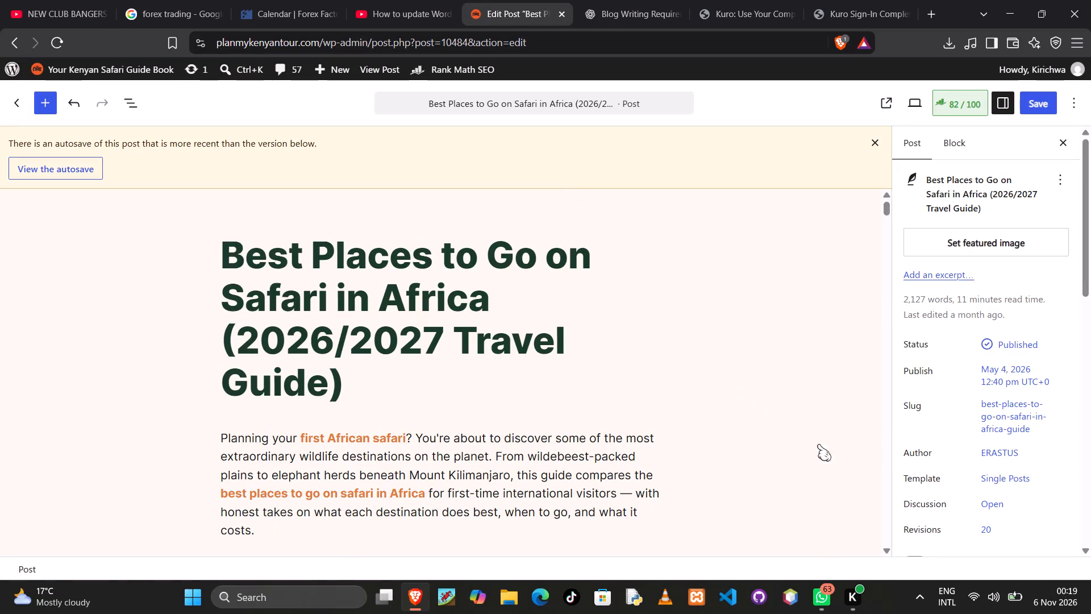
Look through the post's introduction, comparison table and first destination sections to check its structure.
scroll(393, 254, down, 5)
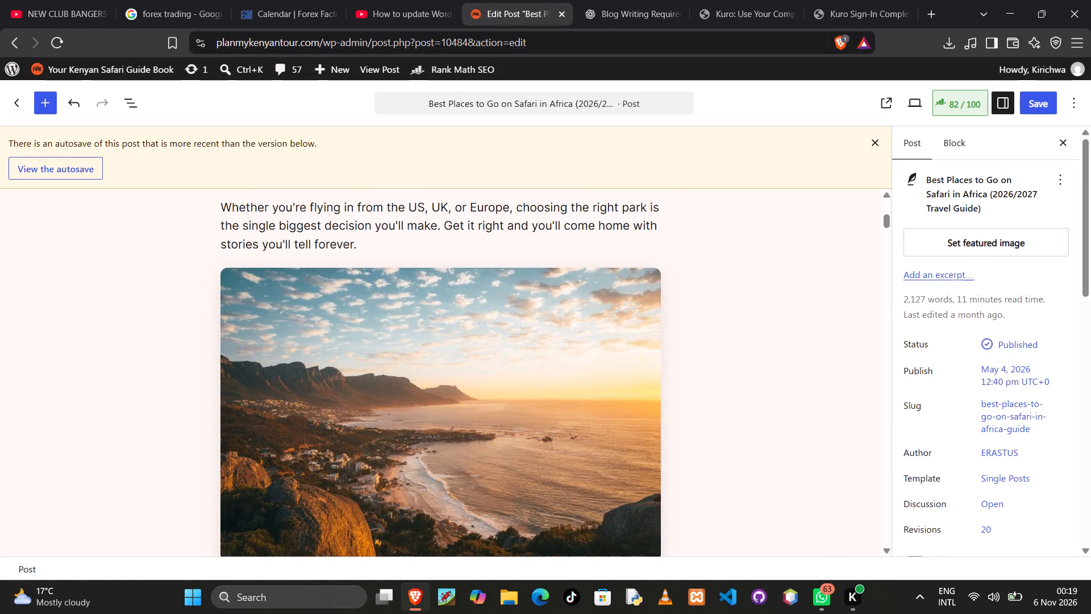
scroll(393, 254, down, 20)
scroll(394, 252, down, 7)
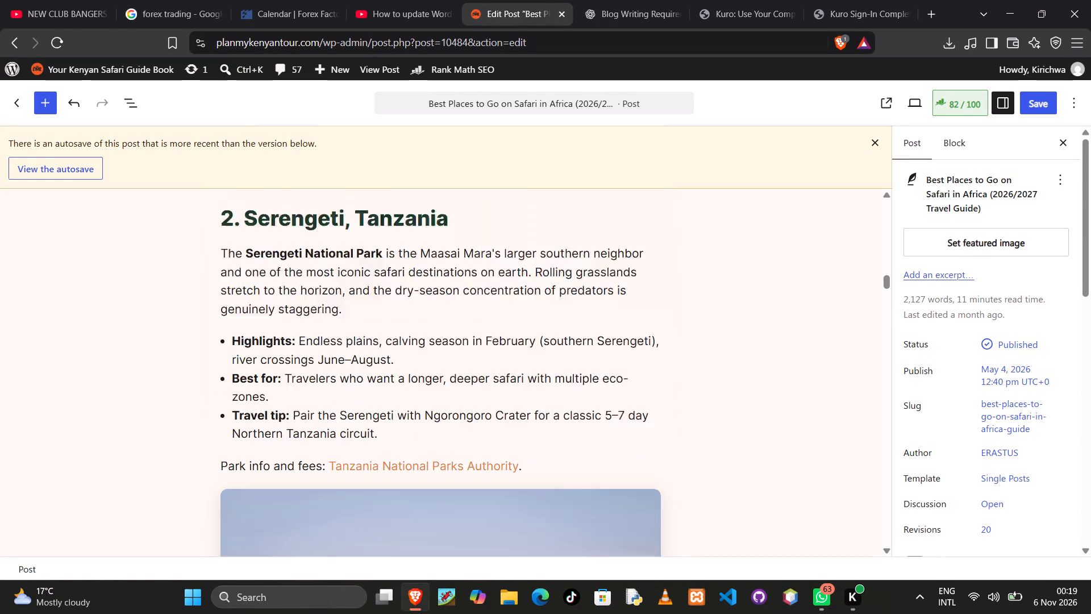
scroll(394, 251, down, 9)
scroll(397, 248, up, 6)
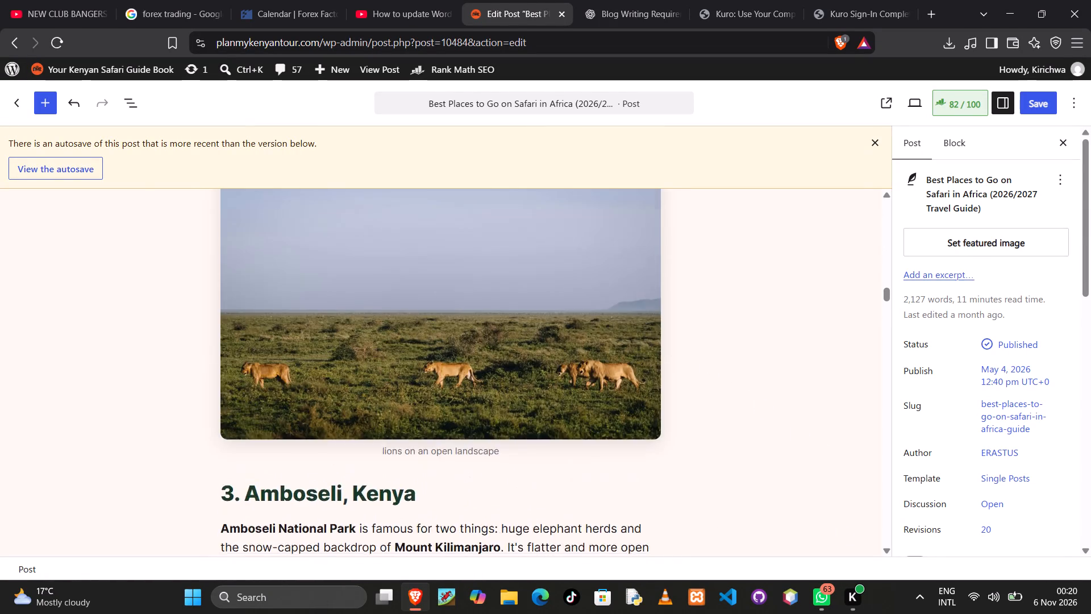
scroll(397, 248, up, 20)
scroll(397, 248, up, 7)
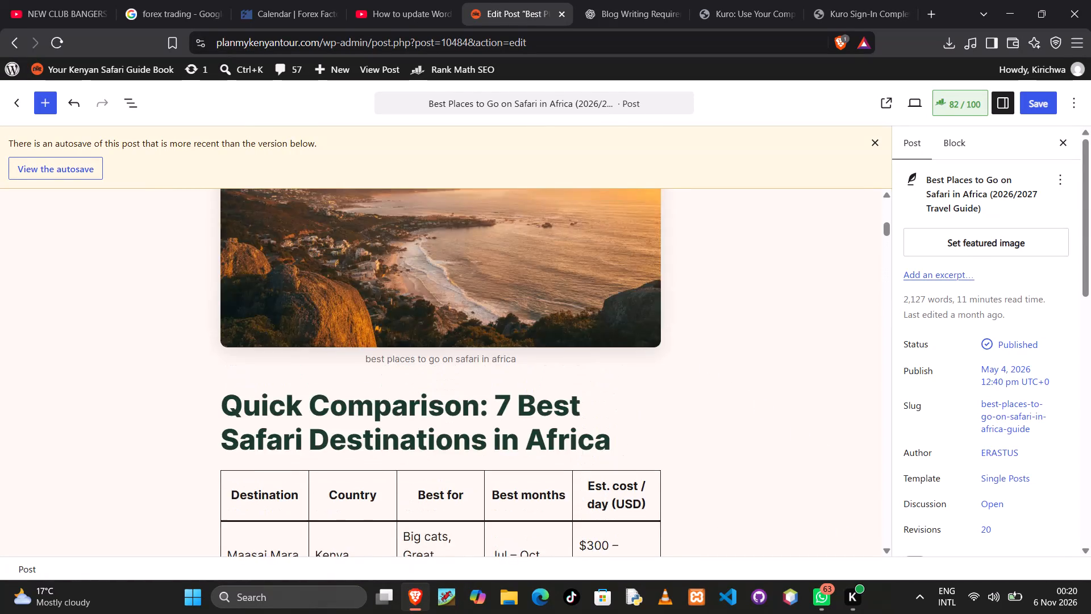
scroll(397, 248, up, 6)
Insert a Table of Contents by Rank Math block between the introductory image and the "Quick Comparison" heading.
scroll(397, 248, down, 5)
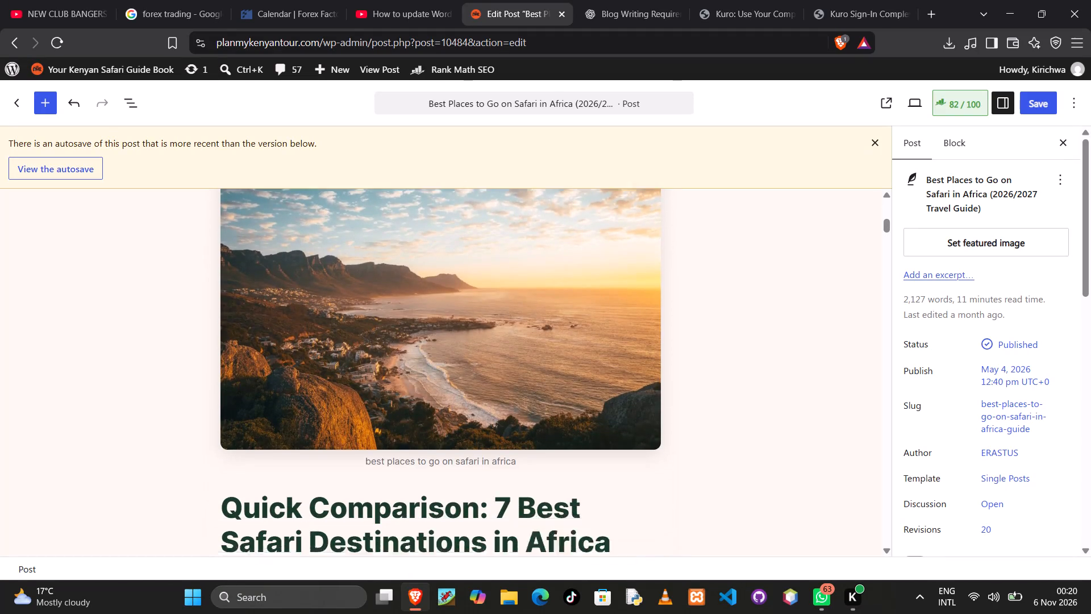
scroll(397, 248, down, 3)
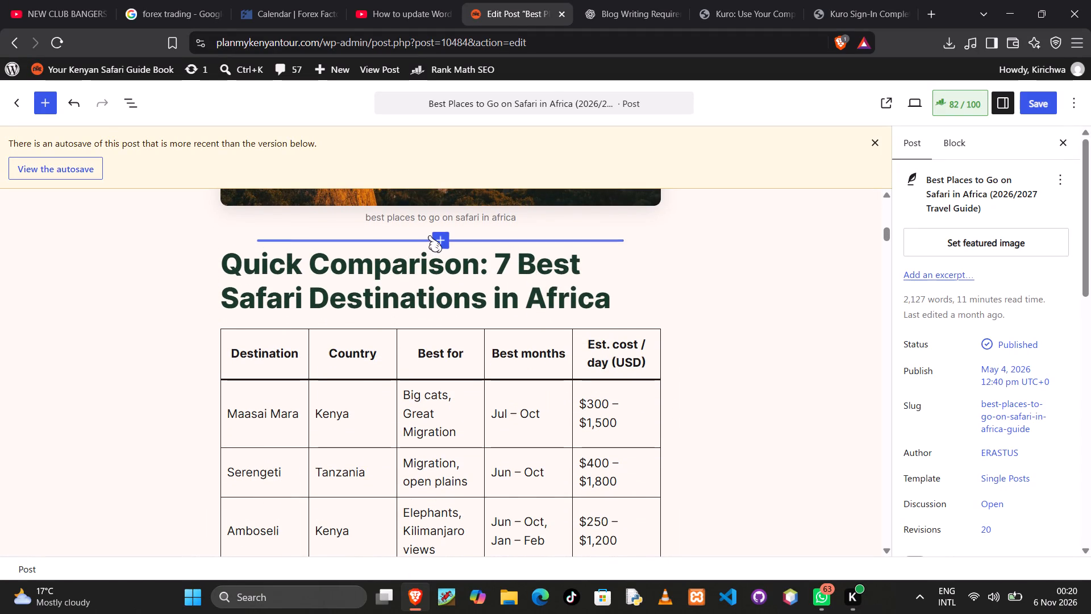
click(440, 238)
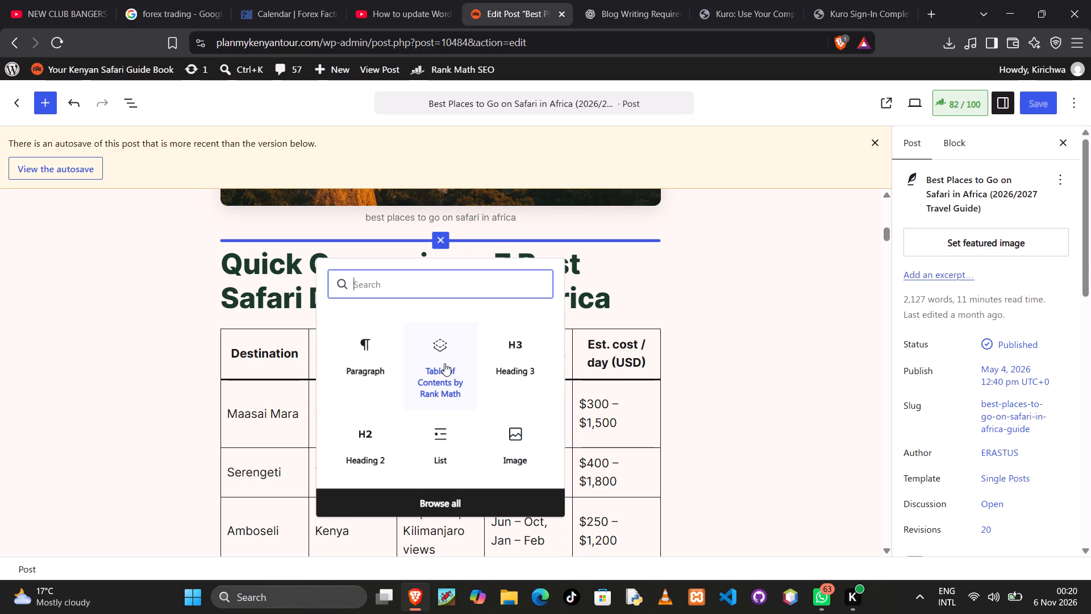
click(444, 363)
Delete the last table of contents entry, "What makes the Okavango Delta different from other safari destinations?".
scroll(444, 394, down, 6)
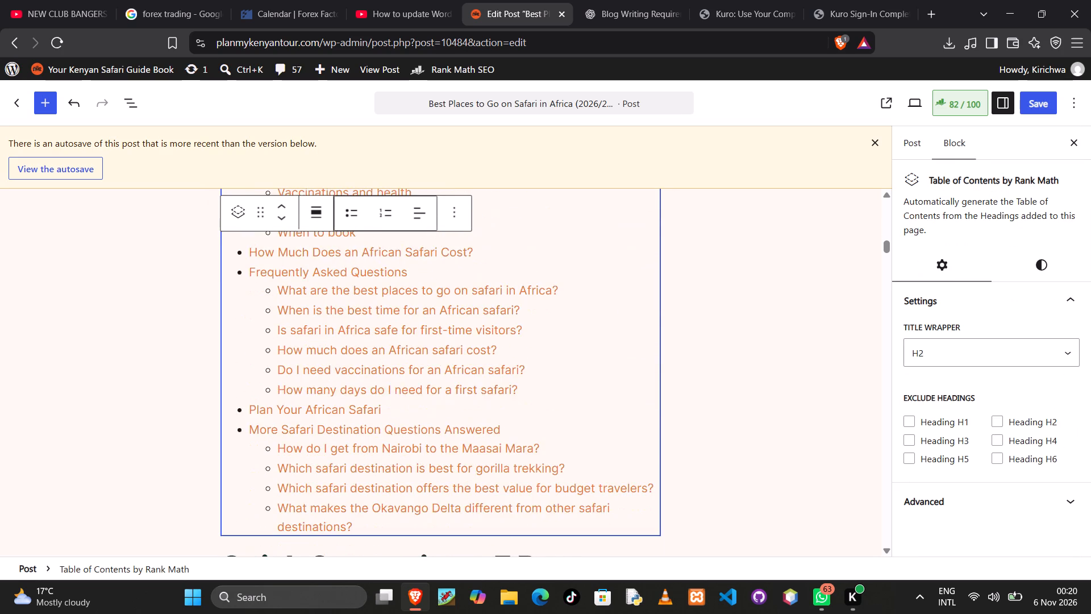
scroll(444, 395, down, 3)
scroll(444, 395, up, 1)
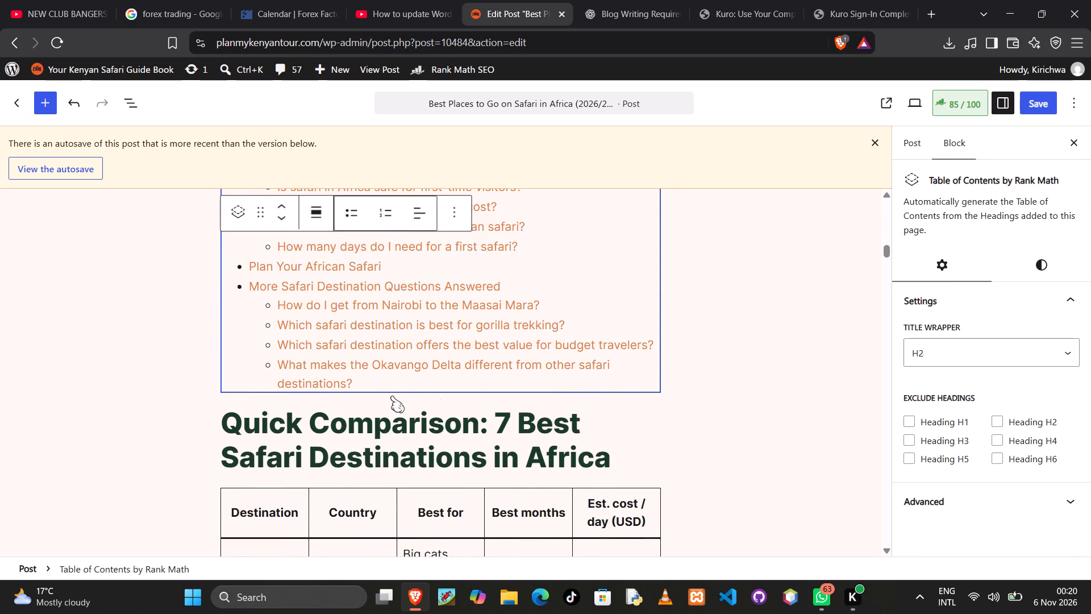
click(352, 381)
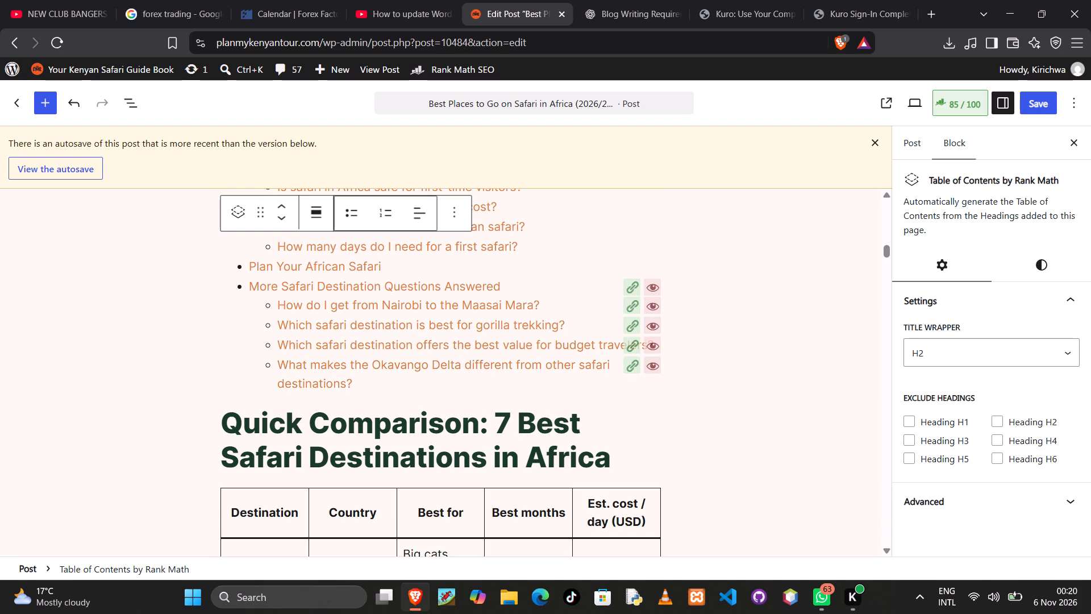
key(BackSpace)
key(BackSpace)
key(BackSpace)
key(BackSpace)
key(BackSpace)
key(BackSpace)
key(BackSpace)
key(BackSpace)
key(BackSpace)
key(BackSpace)
key(BackSpace)
key(BackSpace)
key(BackSpace)
key(BackSpace)
key(BackSpace)
key(BackSpace)
key(BackSpace)
key(BackSpace)
key(BackSpace)
key(BackSpace)
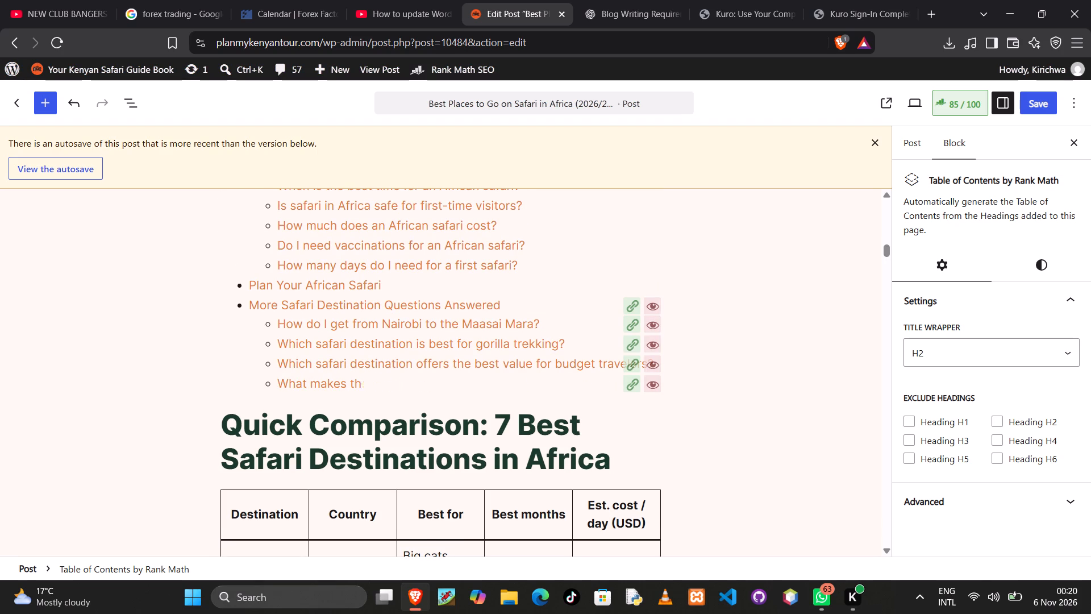
Delete the table of contents entry "Which safari destination offers the best value for budget travelers?".
scroll(357, 380, down, 1)
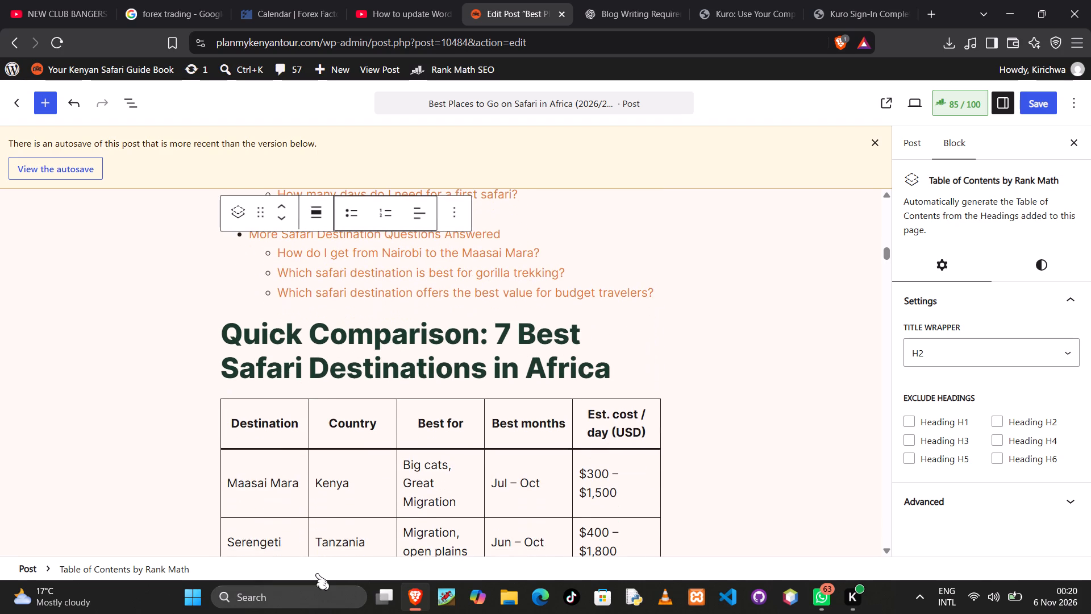
click(585, 293)
key(BackSpace)
key(BackSpace)
key(BackSpace)
key(BackSpace)
key(BackSpace)
key(BackSpace)
key(BackSpace)
key(BackSpace)
key(BackSpace)
key(BackSpace)
key(BackSpace)
key(BackSpace)
key(BackSpace)
key(BackSpace)
key(BackSpace)
key(BackSpace)
key(BackSpace)
key(BackSpace)
key(BackSpace)
key(BackSpace)
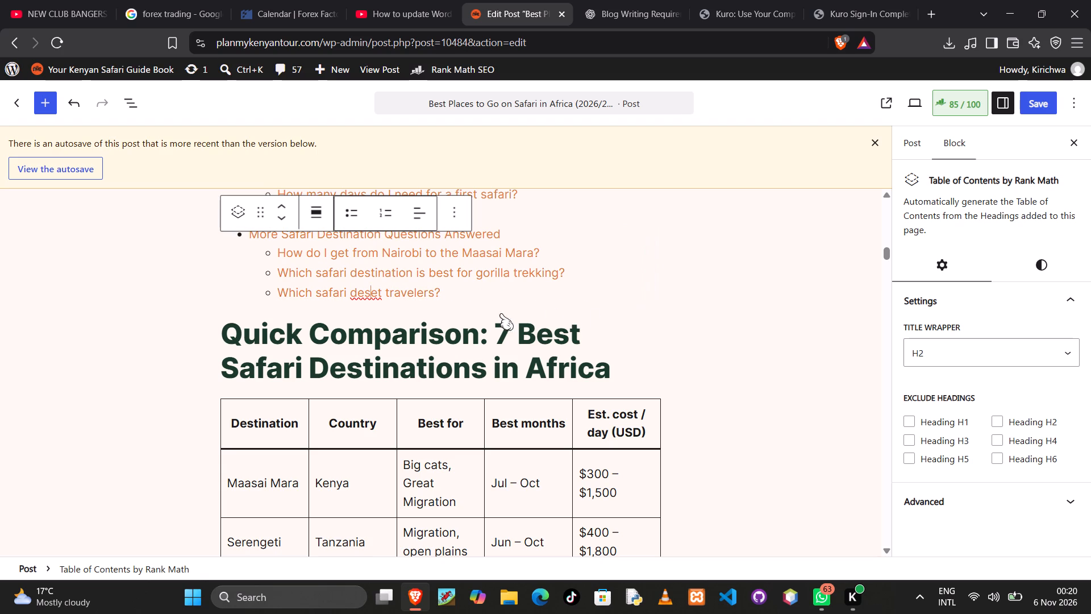
click(438, 294)
key(BackSpace)
key(BackSpace)
key(BackSpace)
key(BackSpace)
key(BackSpace)
key(BackSpace)
key(BackSpace)
key(BackSpace)
key(BackSpace)
key(BackSpace)
key(BackSpace)
key(BackSpace)
key(BackSpace)
key(BackSpace)
key(BackSpace)
key(BackSpace)
key(BackSpace)
key(BackSpace)
key(BackSpace)
key(BackSpace)
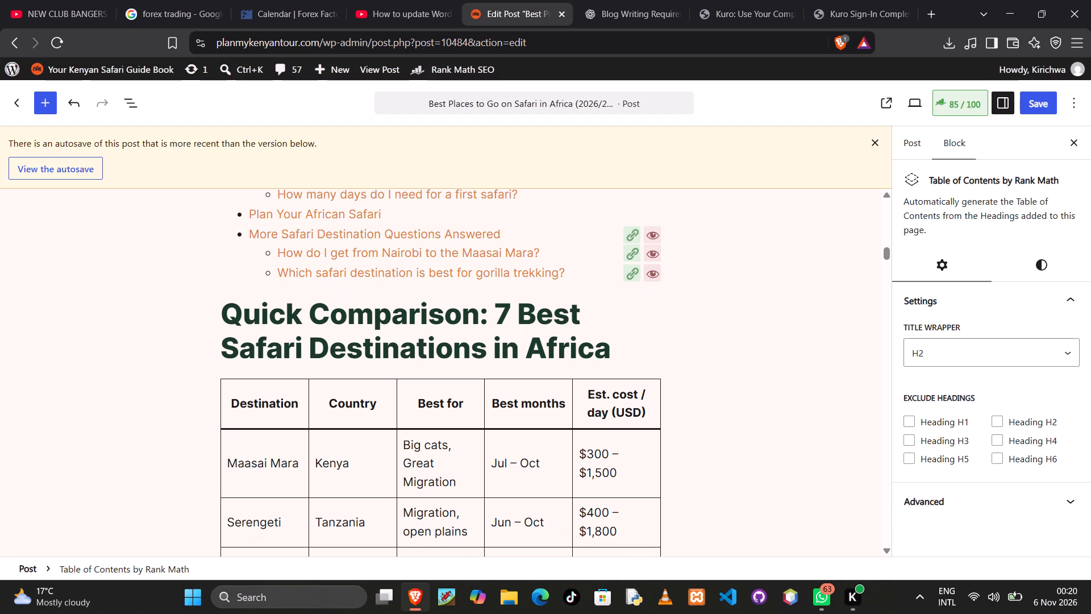
Delete the table of contents entry "Which safari destination is best for gorilla trekking?".
click(560, 273)
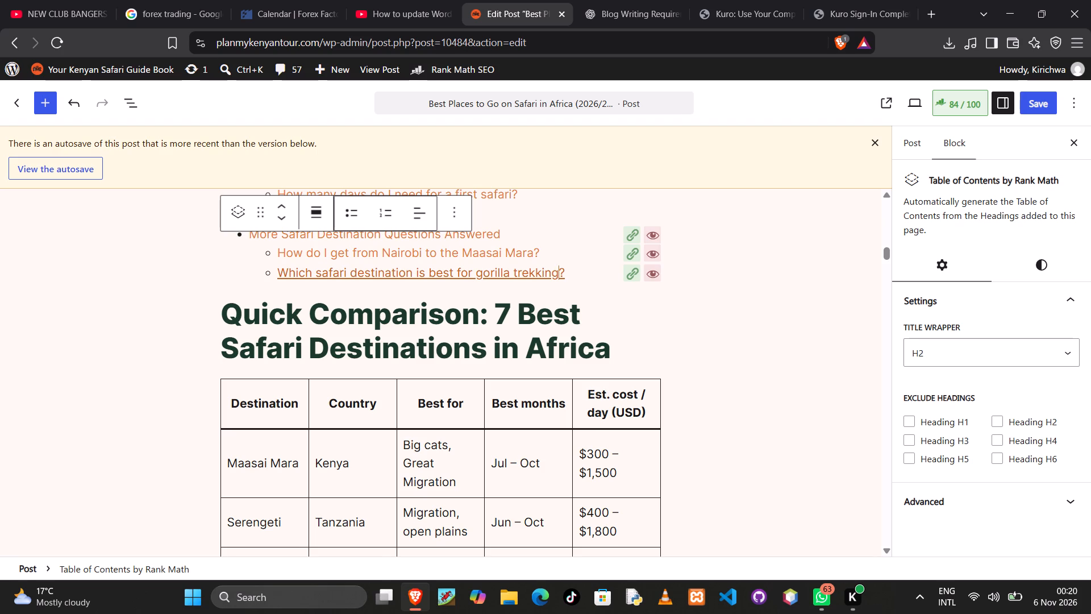
key(Right)
key(BackSpace)
key(BackSpace)
key(BackSpace)
key(BackSpace)
key(BackSpace)
key(BackSpace)
key(BackSpace)
key(BackSpace)
key(BackSpace)
key(BackSpace)
key(BackSpace)
key(BackSpace)
key(BackSpace)
key(BackSpace)
key(BackSpace)
key(BackSpace)
key(BackSpace)
key(BackSpace)
key(BackSpace)
key(BackSpace)
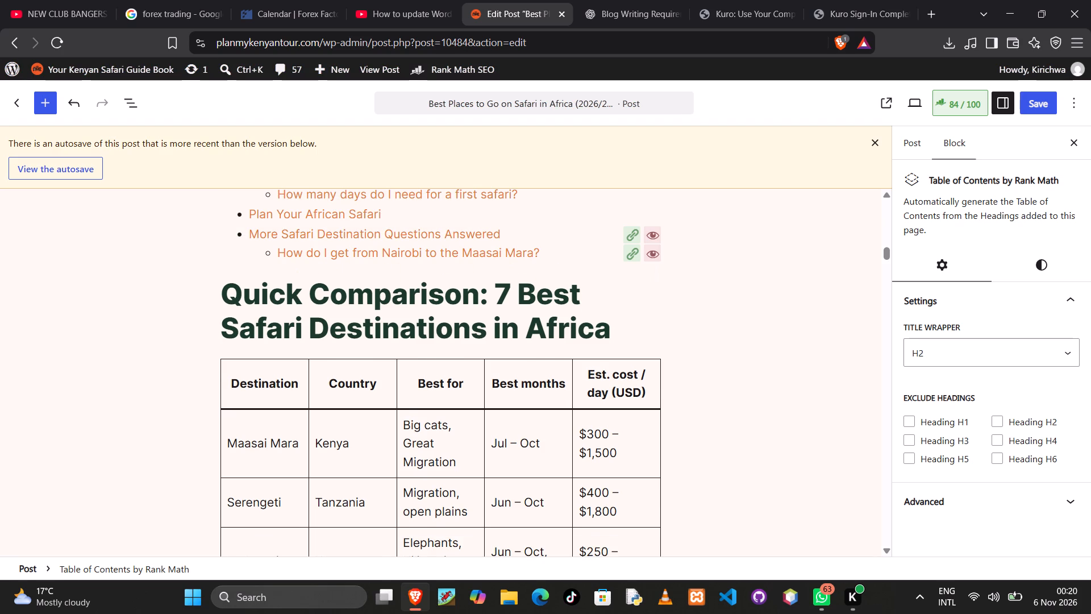
Delete the table of contents entry "How do I get from Nairobi to the Maasai Mara?".
click(530, 255)
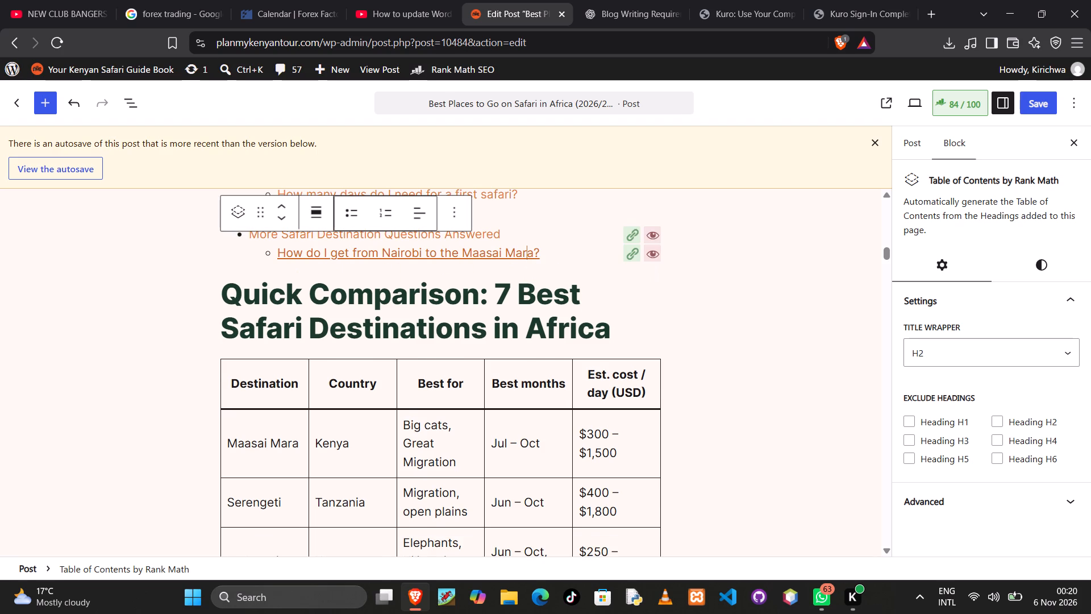
key(Right)
key(Right)
key(Right)
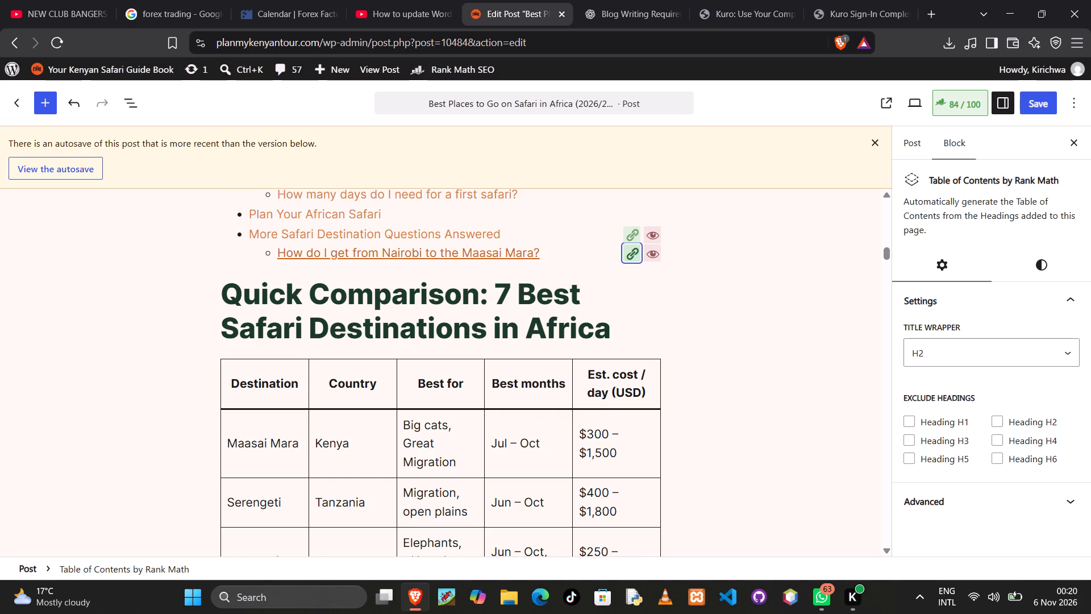
key(Left)
key(BackSpace)
key(BackSpace)
key(BackSpace)
key(BackSpace)
key(BackSpace)
key(BackSpace)
key(BackSpace)
key(BackSpace)
key(BackSpace)
key(BackSpace)
key(BackSpace)
key(BackSpace)
key(BackSpace)
key(BackSpace)
key(BackSpace)
key(BackSpace)
key(BackSpace)
key(BackSpace)
key(BackSpace)
key(BackSpace)
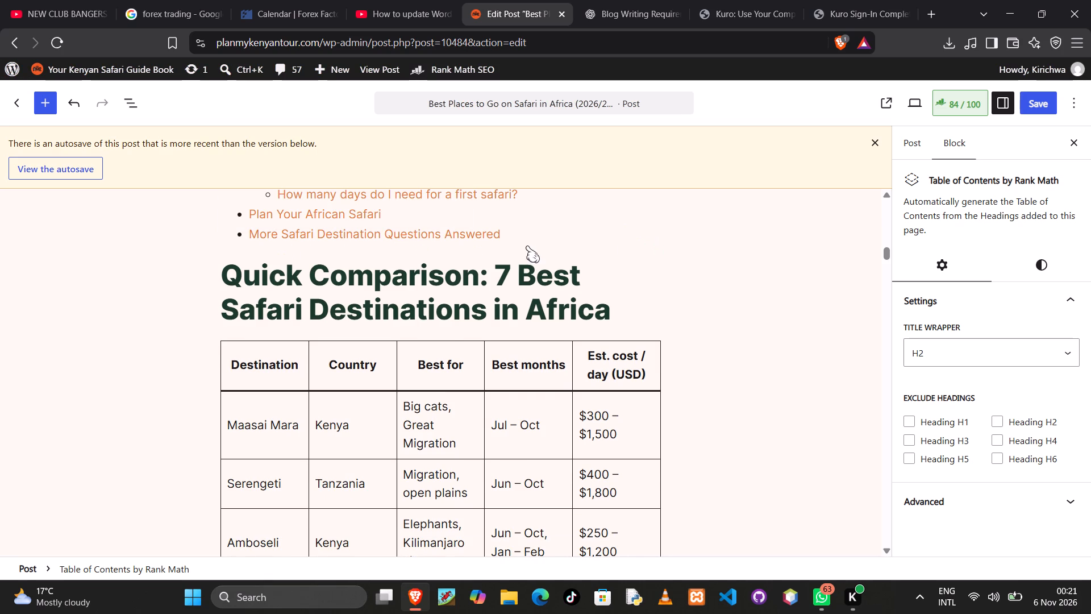
Delete the entry "How many days do I need for a first safari?" under Frequently Asked Questions in the table of contents.
scroll(409, 297, up, 3)
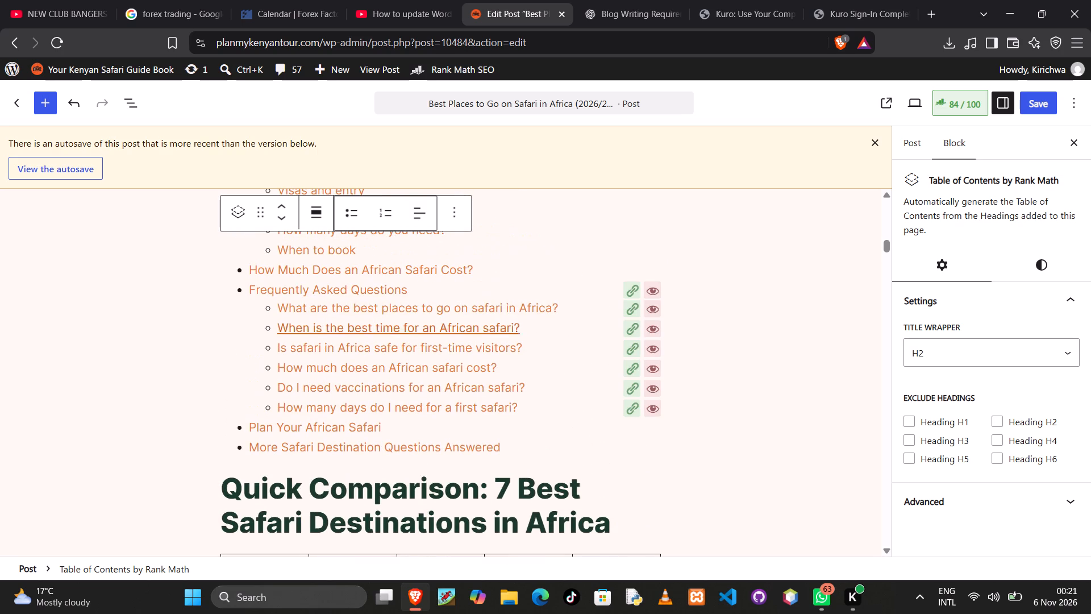
click(515, 410)
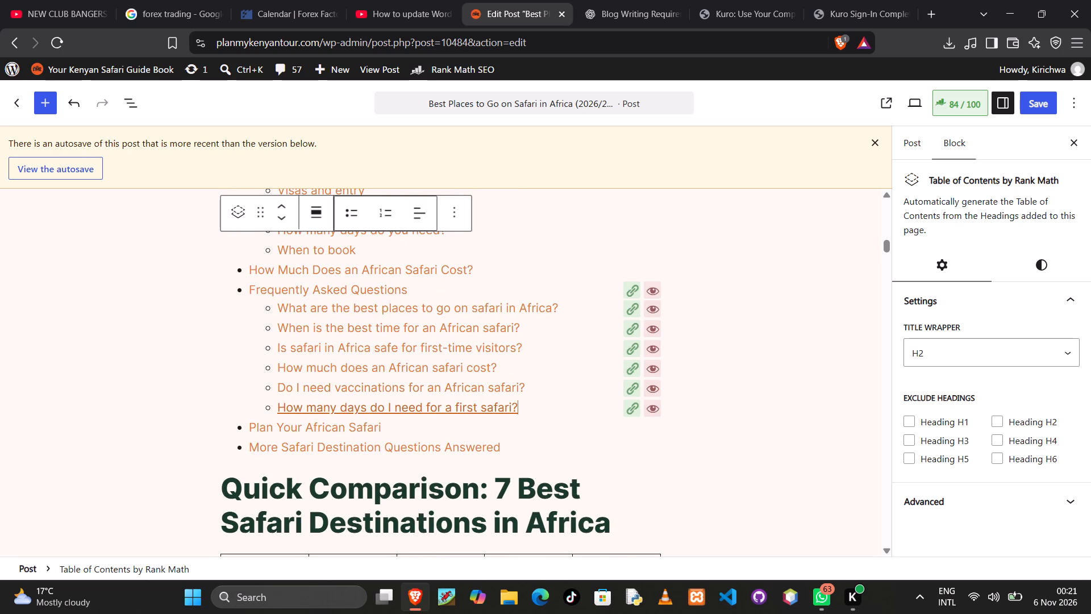
key(BackSpace)
key(BackSpace)
key(BackSpace)
key(BackSpace)
key(BackSpace)
key(BackSpace)
key(BackSpace)
key(BackSpace)
key(BackSpace)
key(BackSpace)
key(BackSpace)
key(BackSpace)
key(BackSpace)
key(BackSpace)
key(BackSpace)
key(BackSpace)
key(BackSpace)
key(BackSpace)
key(BackSpace)
key(BackSpace)
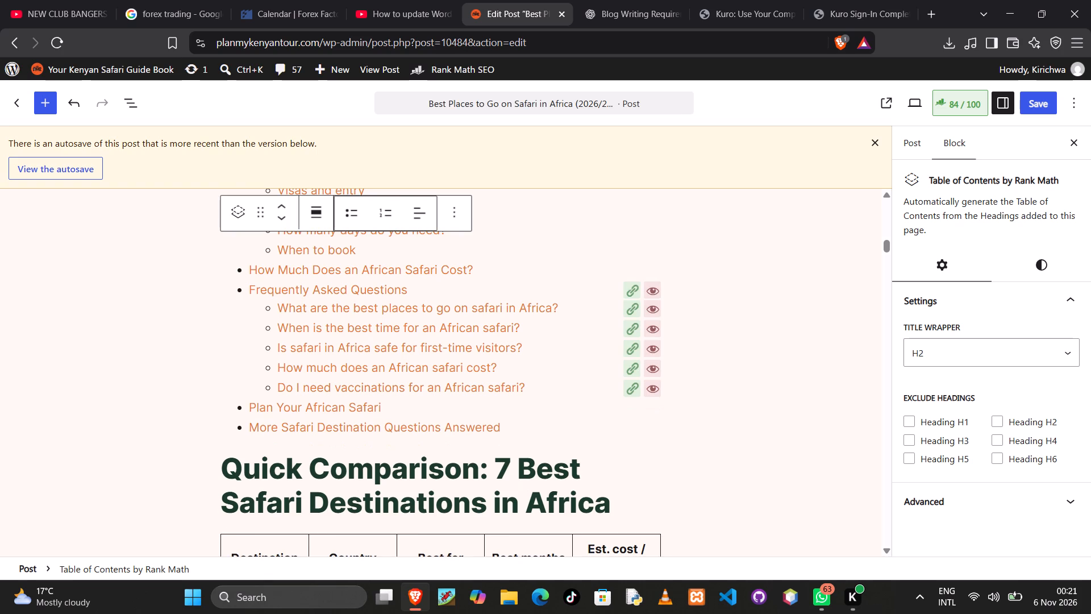
Delete the entry "Do I need vaccinations for an African safari?" under Frequently Asked Questions in the table of contents.
click(523, 388)
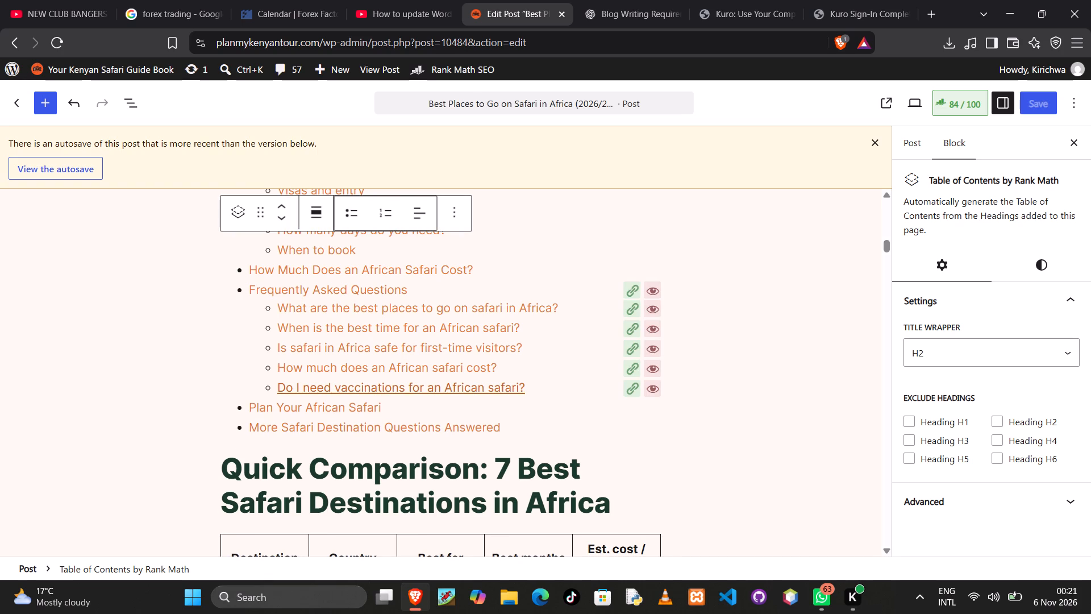
key(BackSpace)
key(BackSpace)
key(BackSpace)
key(BackSpace)
key(BackSpace)
key(BackSpace)
key(BackSpace)
key(BackSpace)
key(BackSpace)
key(BackSpace)
key(BackSpace)
key(BackSpace)
key(BackSpace)
key(BackSpace)
key(BackSpace)
key(BackSpace)
key(BackSpace)
key(BackSpace)
key(BackSpace)
key(BackSpace)
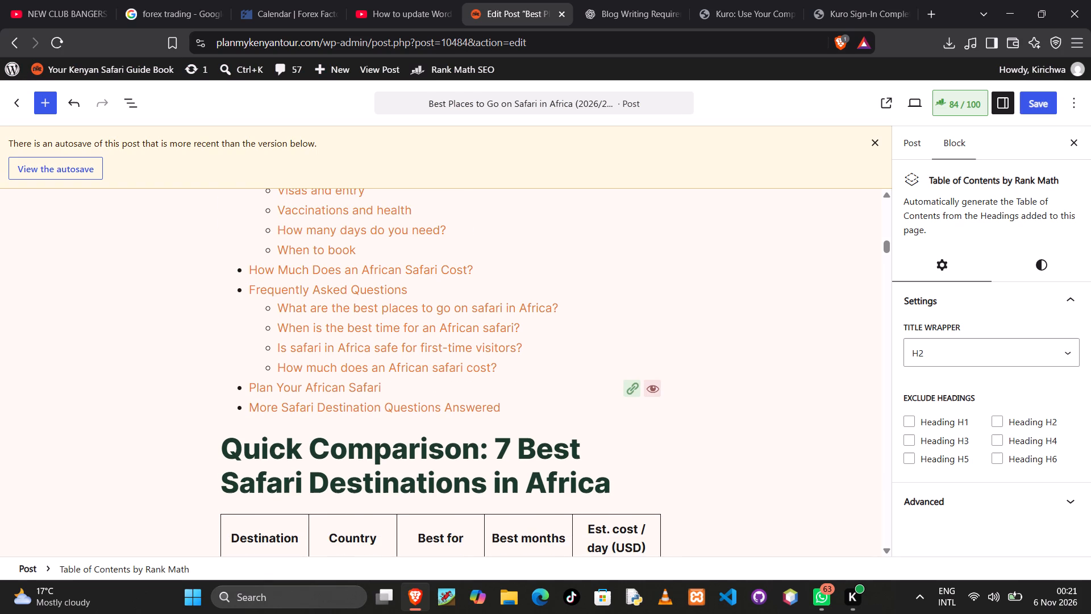
Delete the entry "How much does an African safari cost?" under Frequently Asked Questions in the table of contents.
click(494, 370)
key(BackSpace)
key(BackSpace)
key(BackSpace)
key(BackSpace)
key(BackSpace)
key(BackSpace)
key(BackSpace)
key(BackSpace)
key(BackSpace)
key(BackSpace)
key(BackSpace)
key(BackSpace)
key(BackSpace)
key(BackSpace)
key(BackSpace)
key(BackSpace)
key(BackSpace)
key(BackSpace)
key(BackSpace)
key(BackSpace)
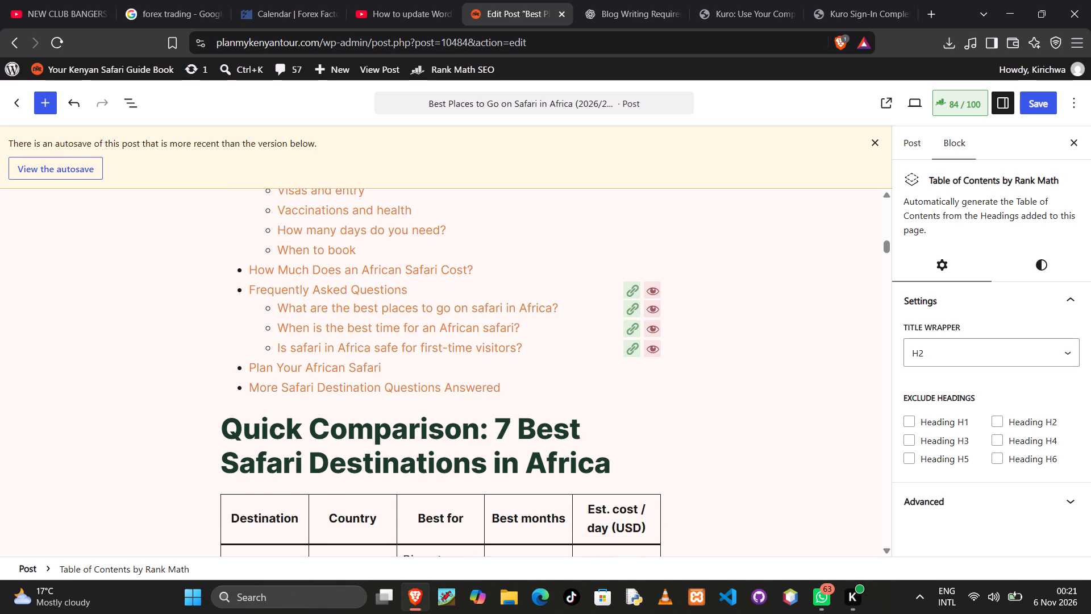
Delete the table of contents entry "Is safari in Africa safe for first-time visitors?".
click(519, 350)
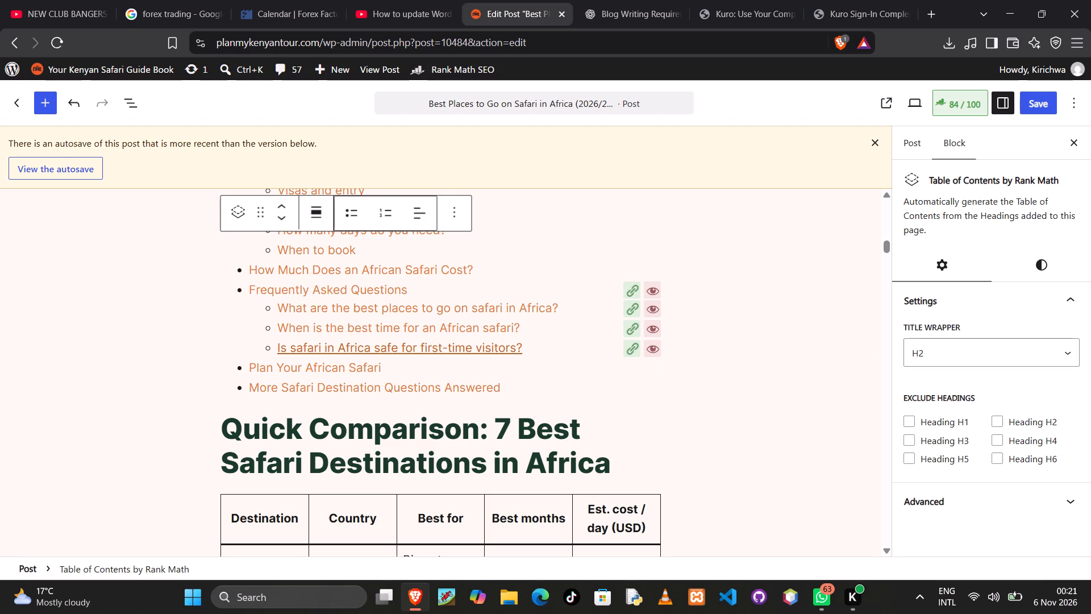
key(BackSpace)
key(BackSpace)
key(BackSpace)
key(BackSpace)
key(BackSpace)
key(BackSpace)
key(BackSpace)
key(BackSpace)
key(BackSpace)
key(BackSpace)
key(BackSpace)
key(BackSpace)
key(BackSpace)
key(BackSpace)
key(BackSpace)
key(BackSpace)
key(BackSpace)
key(BackSpace)
key(BackSpace)
key(BackSpace)
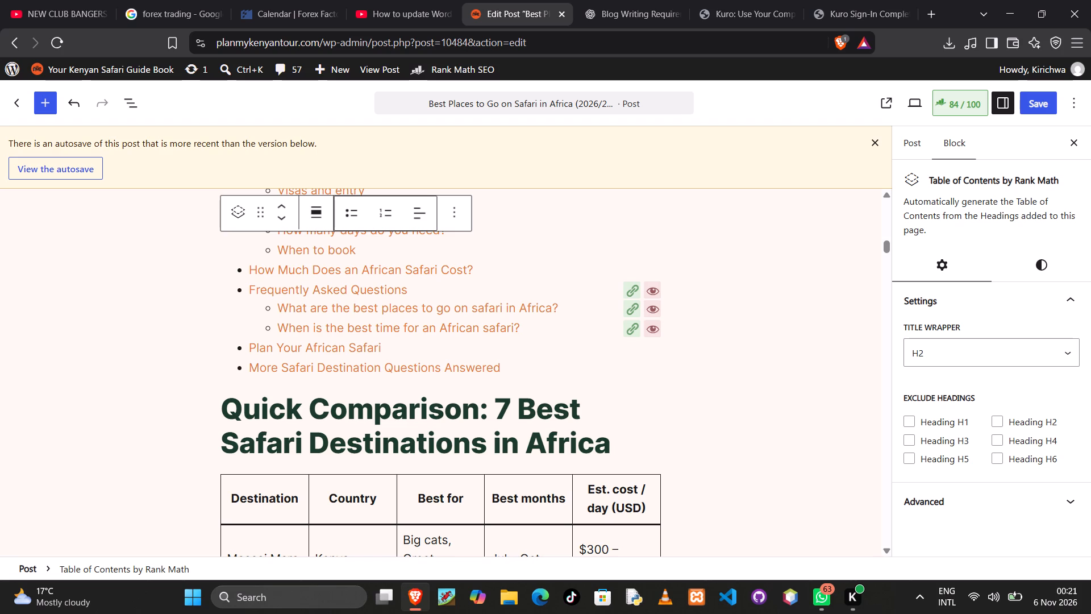
Delete the table of contents entry "When is the best time for an African safari?".
click(515, 330)
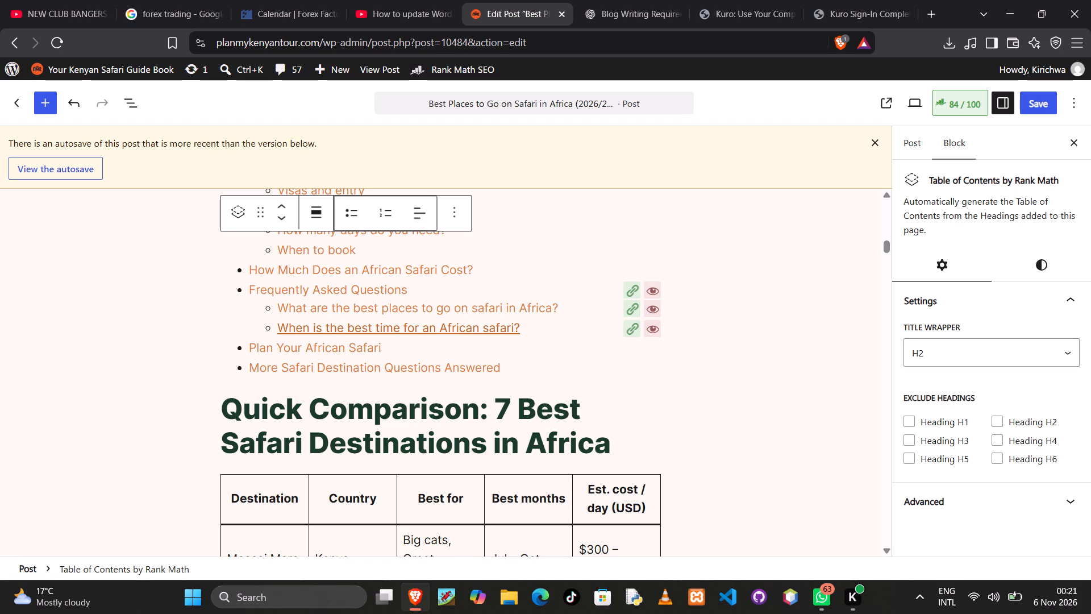
click(519, 327)
key(BackSpace)
key(BackSpace)
key(BackSpace)
key(BackSpace)
key(BackSpace)
key(BackSpace)
key(BackSpace)
key(BackSpace)
key(BackSpace)
key(BackSpace)
key(BackSpace)
key(BackSpace)
key(BackSpace)
key(BackSpace)
key(BackSpace)
key(BackSpace)
key(BackSpace)
key(BackSpace)
key(BackSpace)
key(BackSpace)
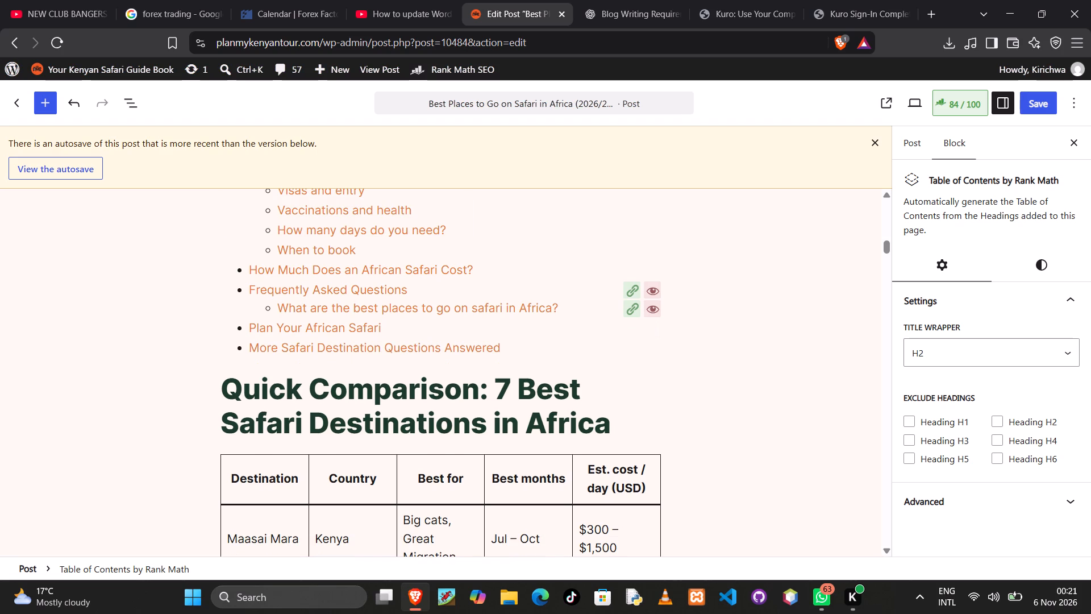
Delete the entry "What are the best places to go on safari in Africa?" under Frequently Asked Questions in the table of contents.
click(557, 309)
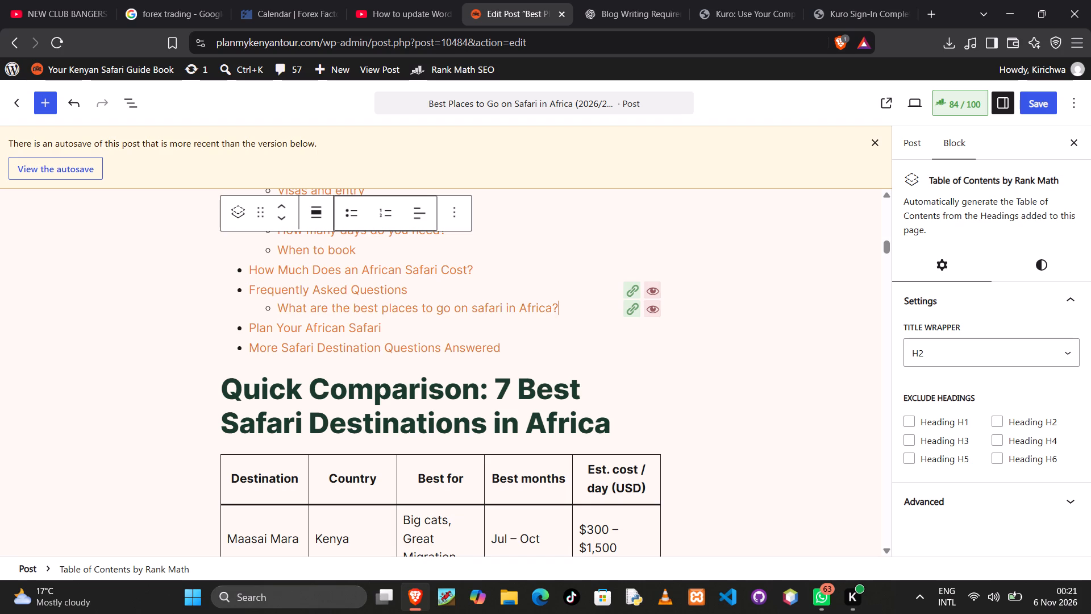
key(BackSpace)
key(BackSpace)
key(BackSpace)
key(BackSpace)
key(BackSpace)
key(BackSpace)
key(BackSpace)
key(BackSpace)
key(BackSpace)
key(BackSpace)
key(BackSpace)
key(BackSpace)
key(BackSpace)
key(BackSpace)
key(BackSpace)
key(BackSpace)
key(BackSpace)
key(BackSpace)
key(BackSpace)
key(BackSpace)
key(BackSpace)
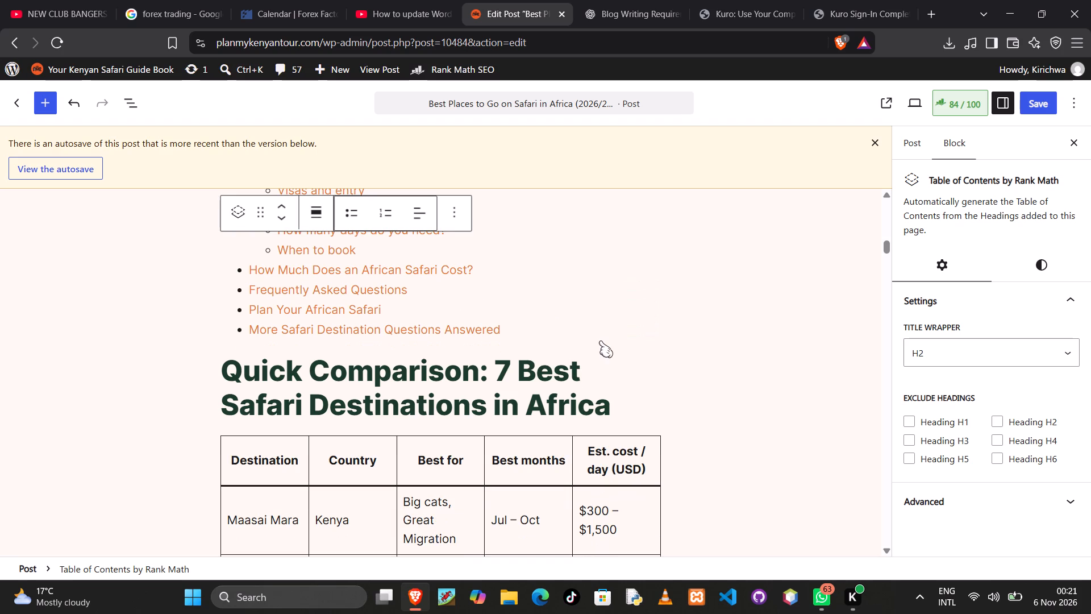
Delete the entry "When to book" under First-Time Safari Planning Tips in the table of contents.
scroll(594, 334, up, 2)
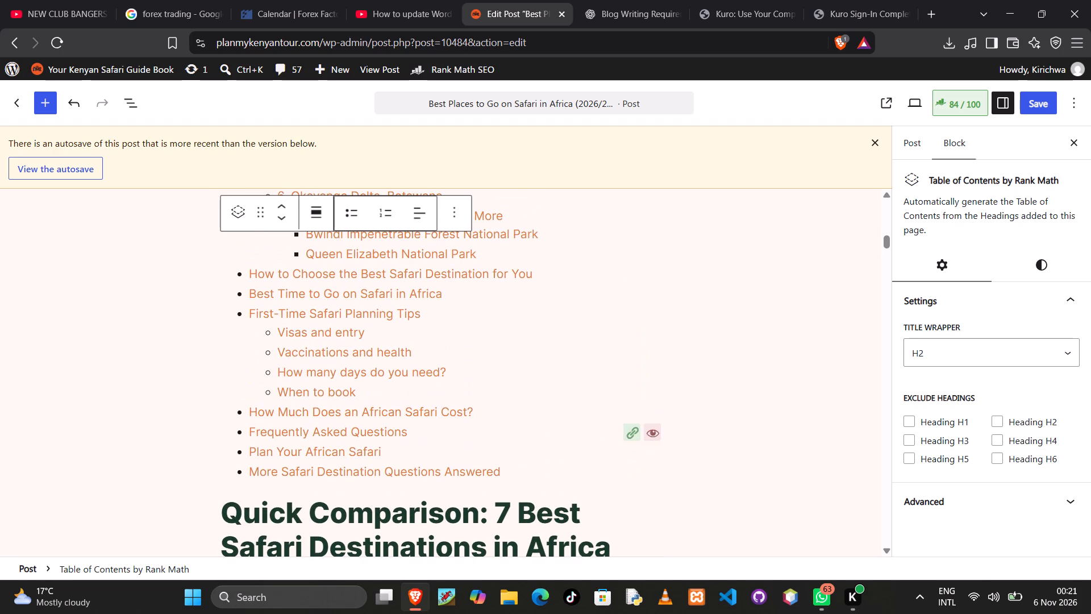
click(354, 393)
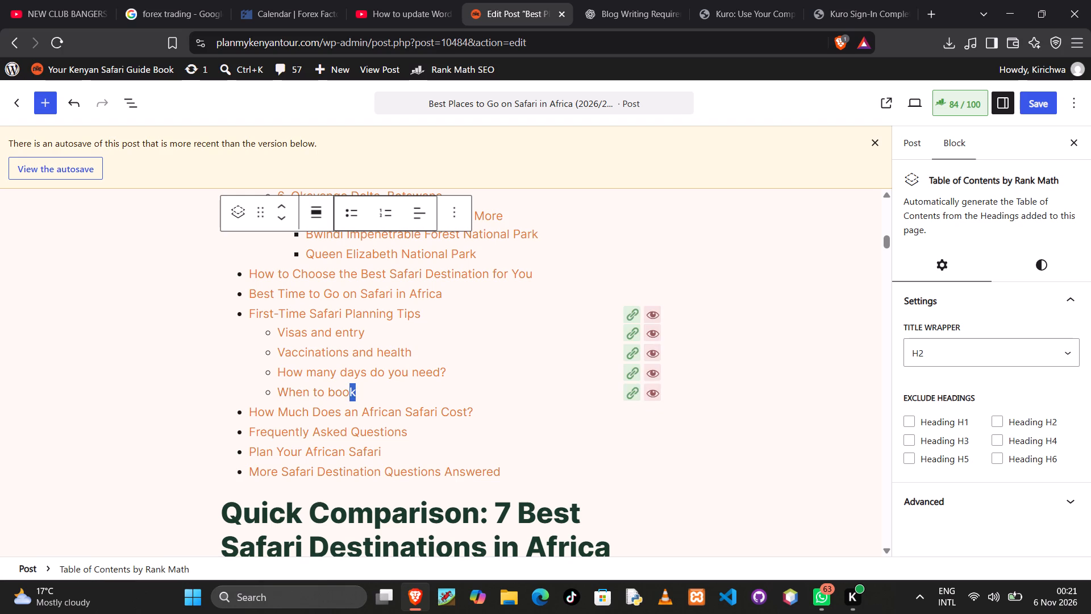
click(363, 397)
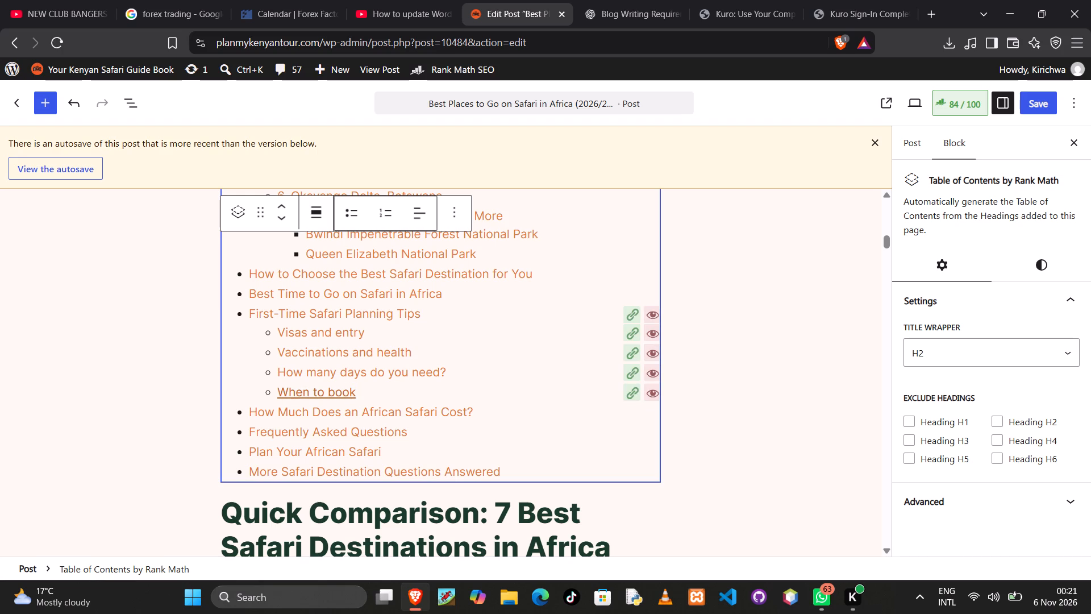
click(353, 389)
key(BackSpace)
key(BackSpace)
key(BackSpace)
key(BackSpace)
key(BackSpace)
key(BackSpace)
key(BackSpace)
key(BackSpace)
key(BackSpace)
key(BackSpace)
key(BackSpace)
key(BackSpace)
key(BackSpace)
key(BackSpace)
key(BackSpace)
key(BackSpace)
key(BackSpace)
key(BackSpace)
key(BackSpace)
key(BackSpace)
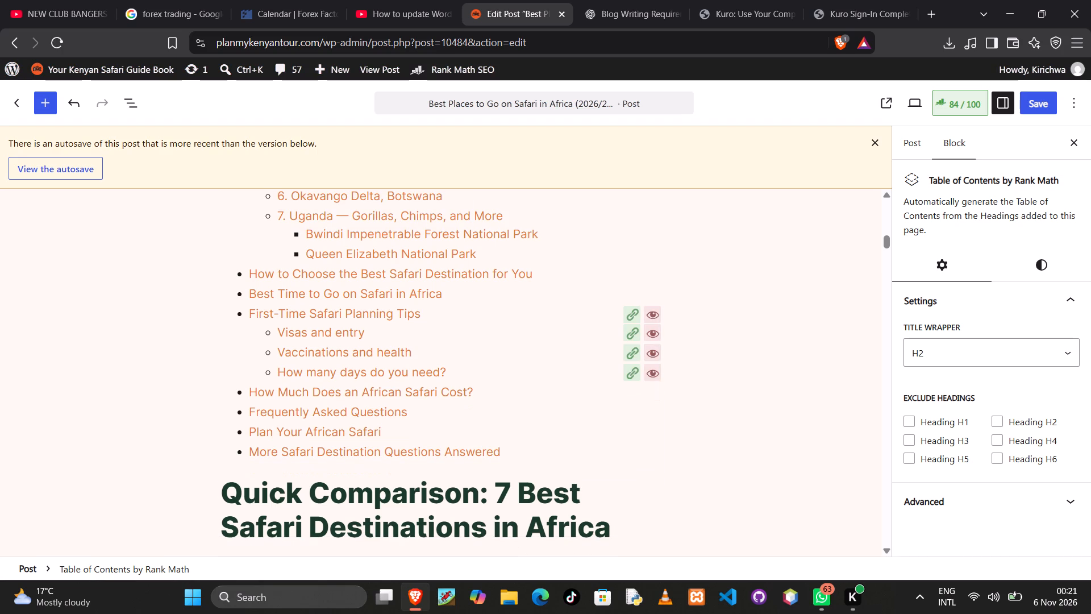
Delete the entry "How many days do you need?" under First-Time Safari Planning Tips in the table of contents.
click(445, 370)
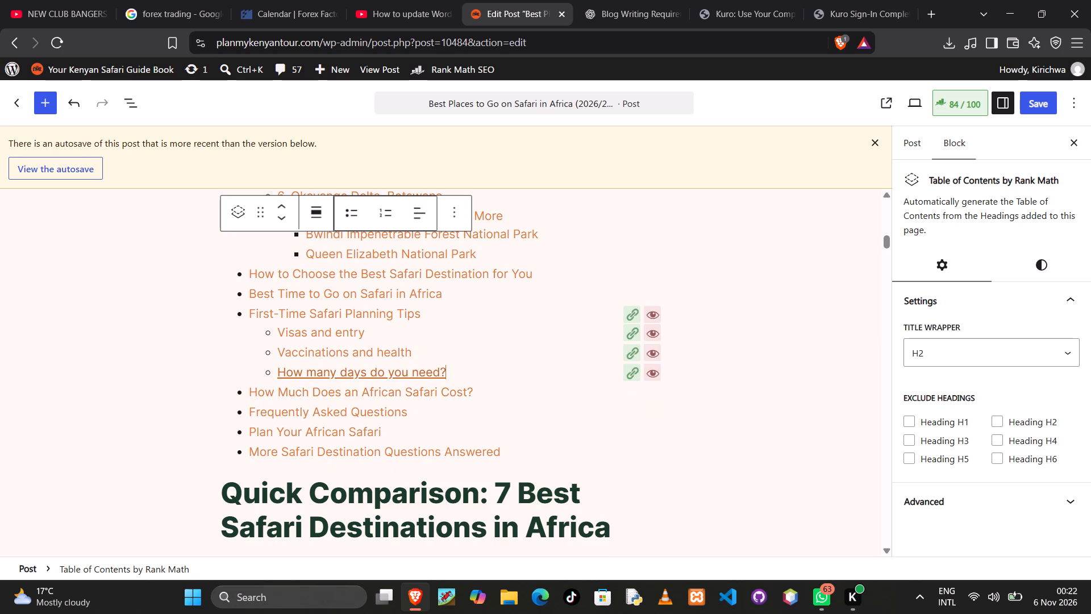
key(BackSpace)
key(BackSpace)
key(BackSpace)
key(BackSpace)
key(BackSpace)
key(BackSpace)
key(BackSpace)
key(BackSpace)
key(BackSpace)
key(BackSpace)
key(BackSpace)
key(BackSpace)
key(BackSpace)
key(BackSpace)
key(BackSpace)
key(BackSpace)
key(BackSpace)
key(BackSpace)
key(BackSpace)
key(BackSpace)
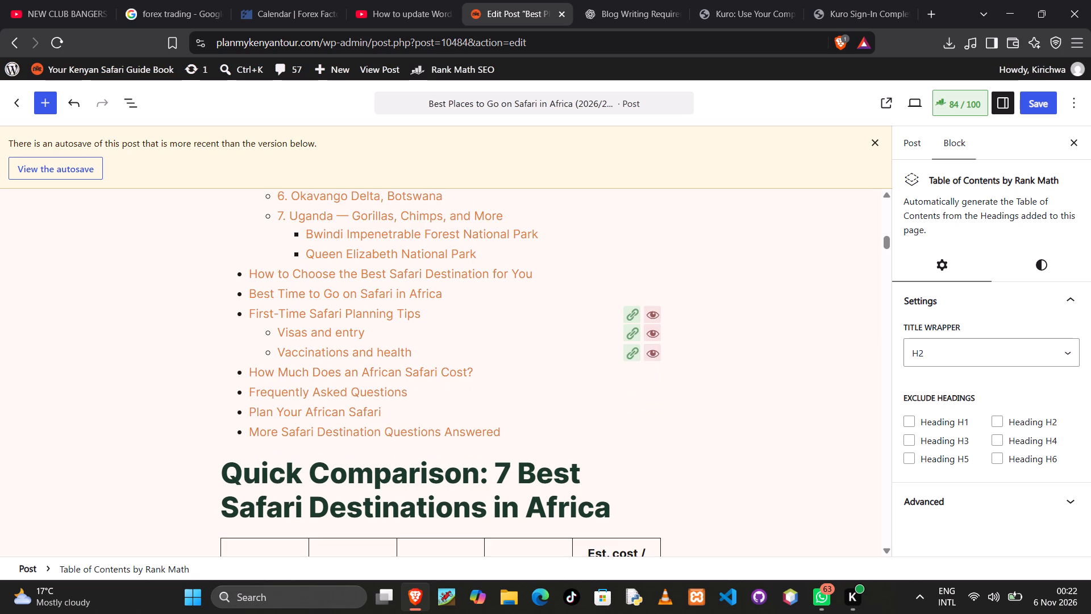
Delete the entry "Vaccinations and health" under First-Time Safari Planning Tips in the table of contents.
click(411, 352)
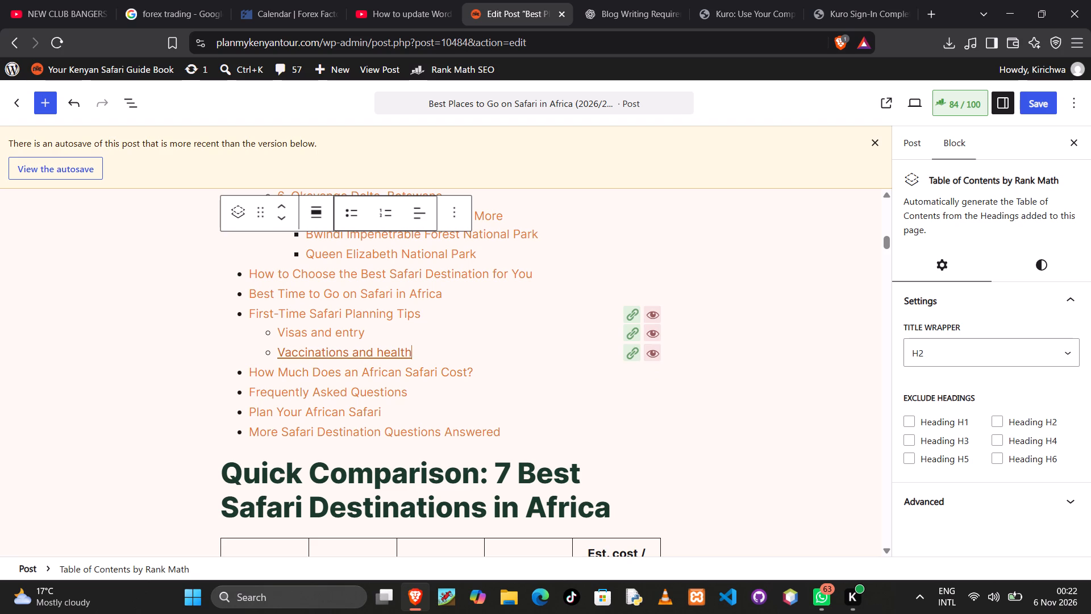
key(BackSpace)
key(BackSpace)
key(BackSpace)
key(BackSpace)
key(BackSpace)
key(BackSpace)
key(BackSpace)
key(BackSpace)
key(BackSpace)
key(BackSpace)
key(BackSpace)
key(BackSpace)
key(BackSpace)
key(BackSpace)
key(BackSpace)
key(BackSpace)
key(BackSpace)
key(BackSpace)
key(BackSpace)
key(BackSpace)
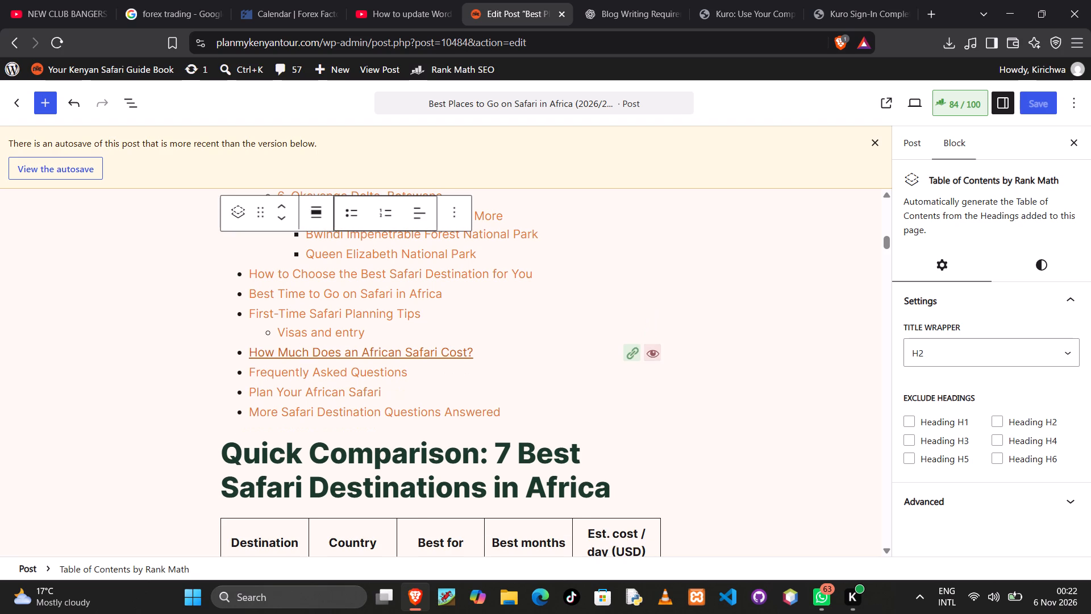
Delete the entry "Visas and entry" under First-Time Safari Planning Tips in the table of contents.
click(364, 331)
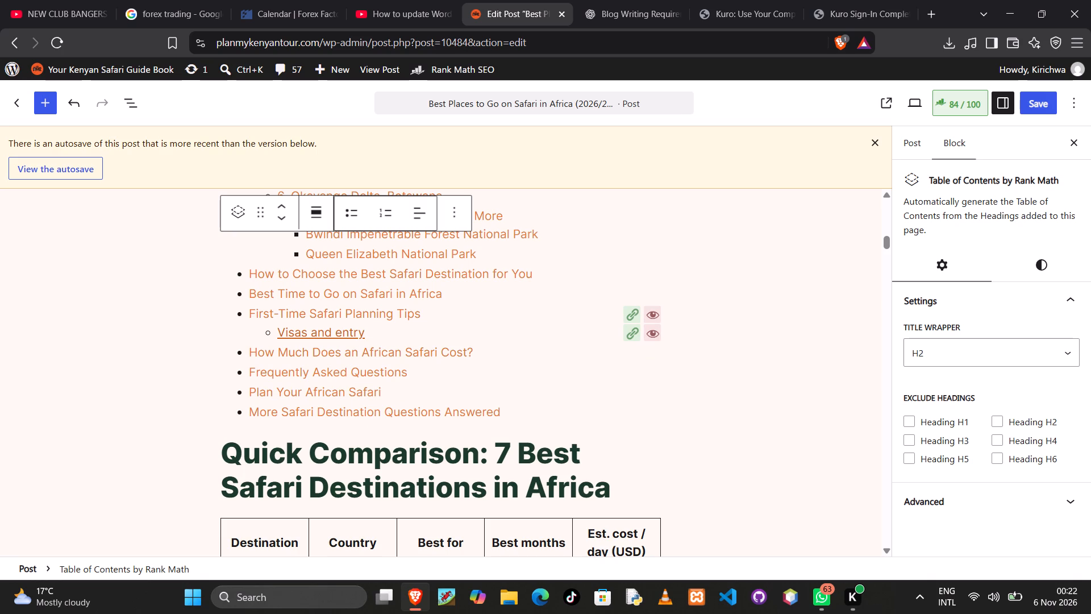
key(BackSpace)
key(BackSpace)
key(BackSpace)
key(BackSpace)
key(BackSpace)
key(BackSpace)
key(BackSpace)
key(BackSpace)
key(BackSpace)
key(BackSpace)
key(BackSpace)
key(BackSpace)
key(BackSpace)
key(BackSpace)
key(BackSpace)
key(BackSpace)
key(BackSpace)
key(BackSpace)
key(BackSpace)
key(BackSpace)
right_drag(365, 336, 406, 373)
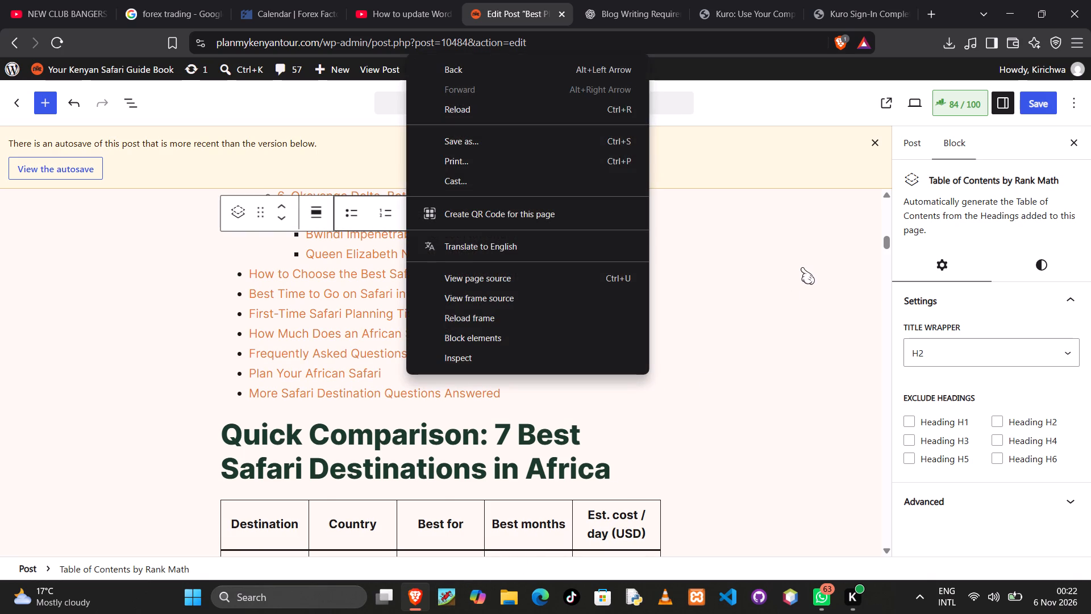
right_click(798, 272)
click(738, 308)
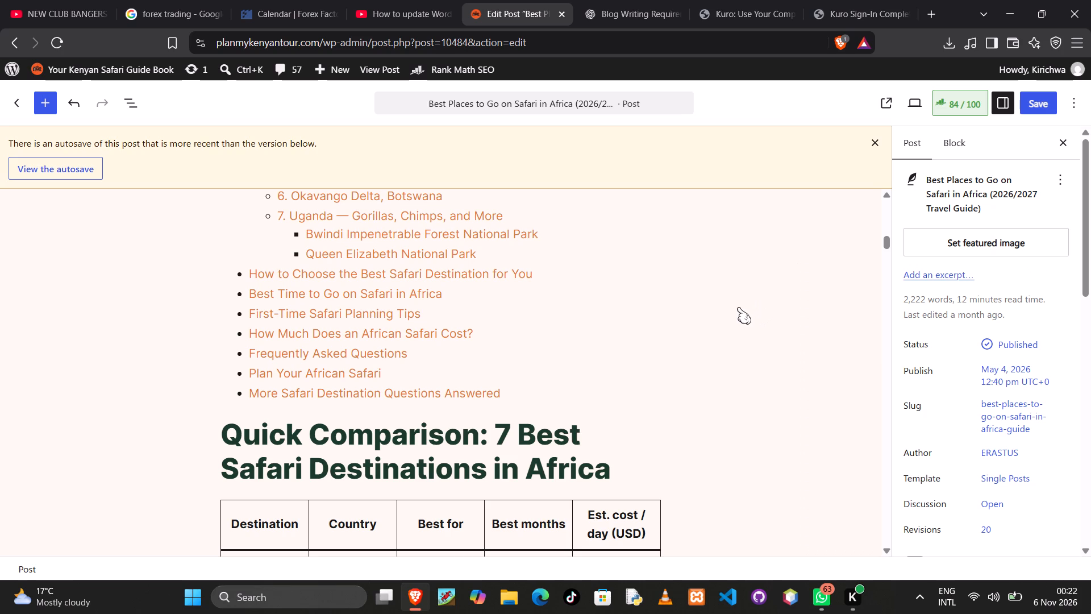
Delete the entry "Queen Elizabeth National Park" under the Uganda item in the table of contents.
scroll(571, 346, up, 2)
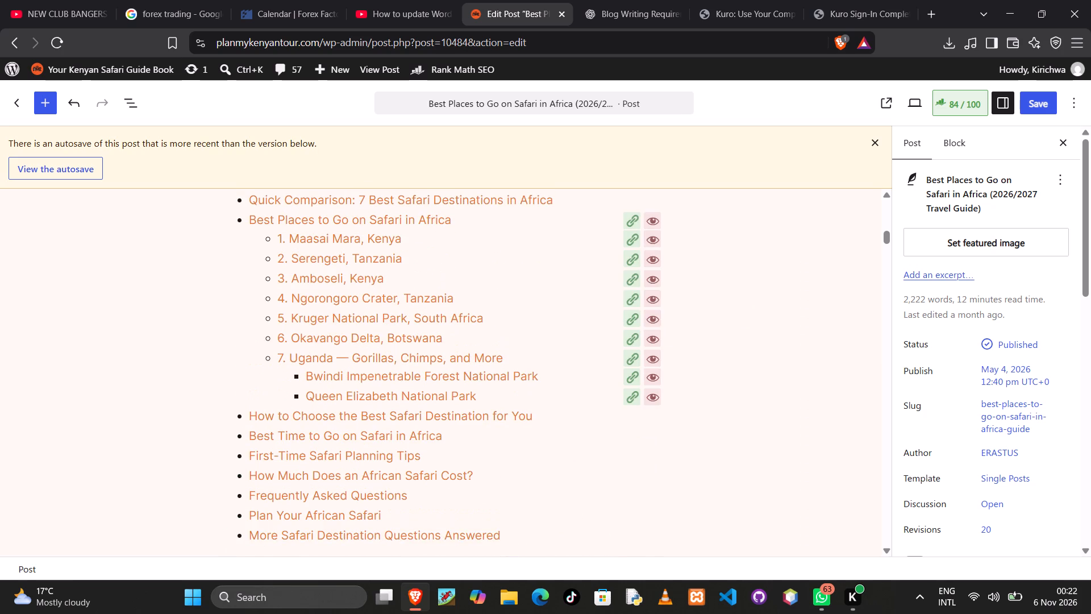
click(474, 397)
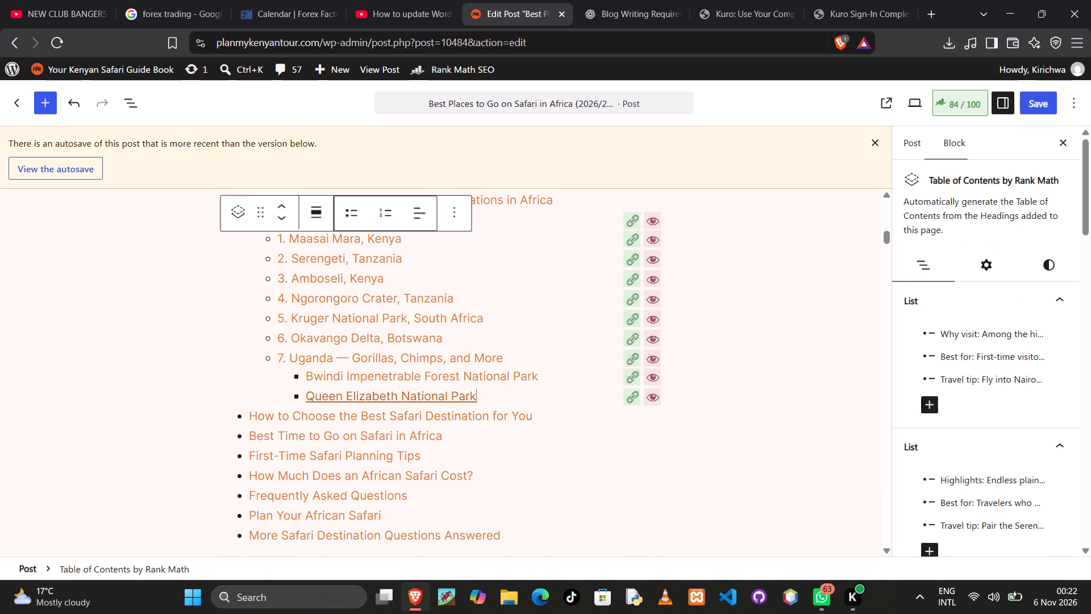
key(BackSpace)
key(BackSpace)
key(BackSpace)
key(BackSpace)
key(BackSpace)
key(BackSpace)
key(BackSpace)
key(BackSpace)
key(BackSpace)
key(BackSpace)
key(BackSpace)
key(BackSpace)
key(BackSpace)
key(BackSpace)
key(BackSpace)
key(BackSpace)
key(BackSpace)
key(BackSpace)
key(BackSpace)
key(BackSpace)
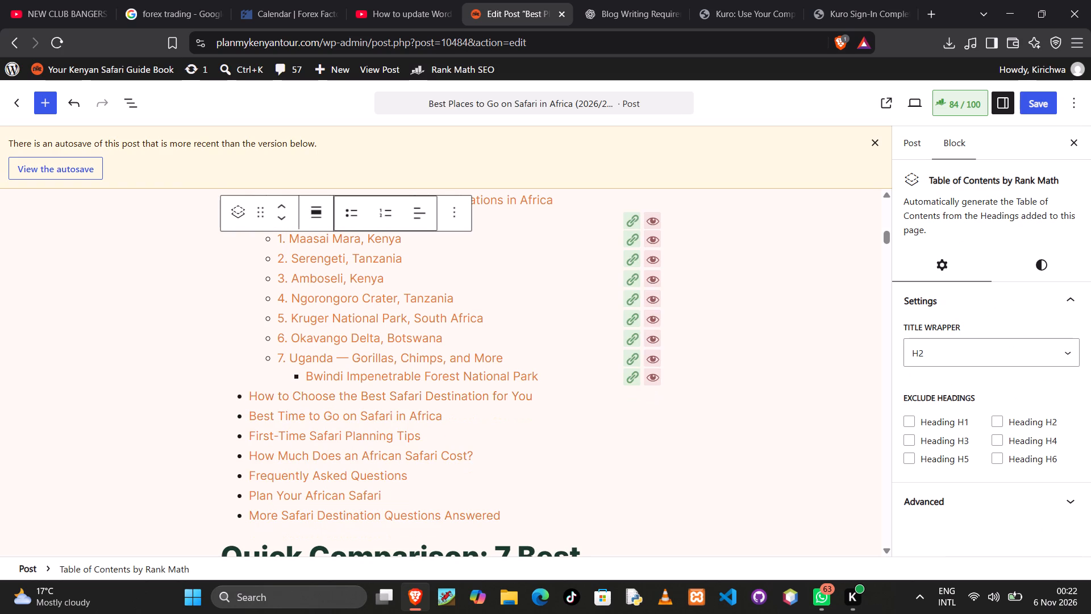
Delete the entry "Bwindi Impenetrable Forest National Park" under the Uganda item in the table of contents.
click(537, 379)
key(BackSpace)
key(BackSpace)
key(BackSpace)
key(BackSpace)
key(BackSpace)
key(BackSpace)
key(BackSpace)
key(BackSpace)
key(BackSpace)
key(BackSpace)
key(BackSpace)
key(BackSpace)
key(BackSpace)
key(BackSpace)
key(BackSpace)
key(BackSpace)
key(BackSpace)
key(BackSpace)
key(BackSpace)
key(BackSpace)
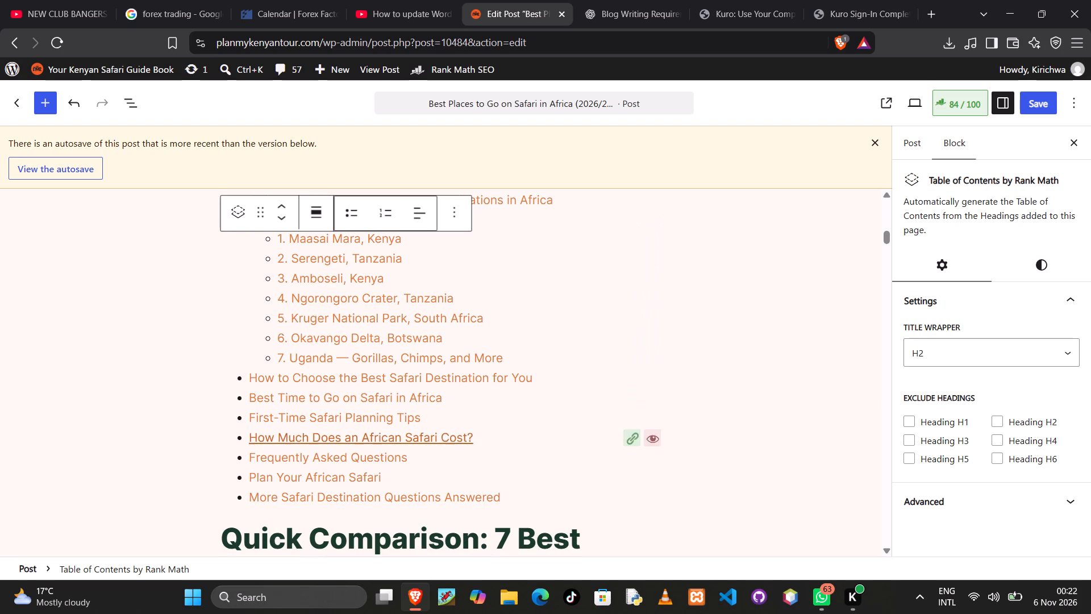
Delete the entry "7. Uganda — Gorillas, Chimps, and More" under Best Places to Go on Safari in Africa in the table of contents.
click(501, 357)
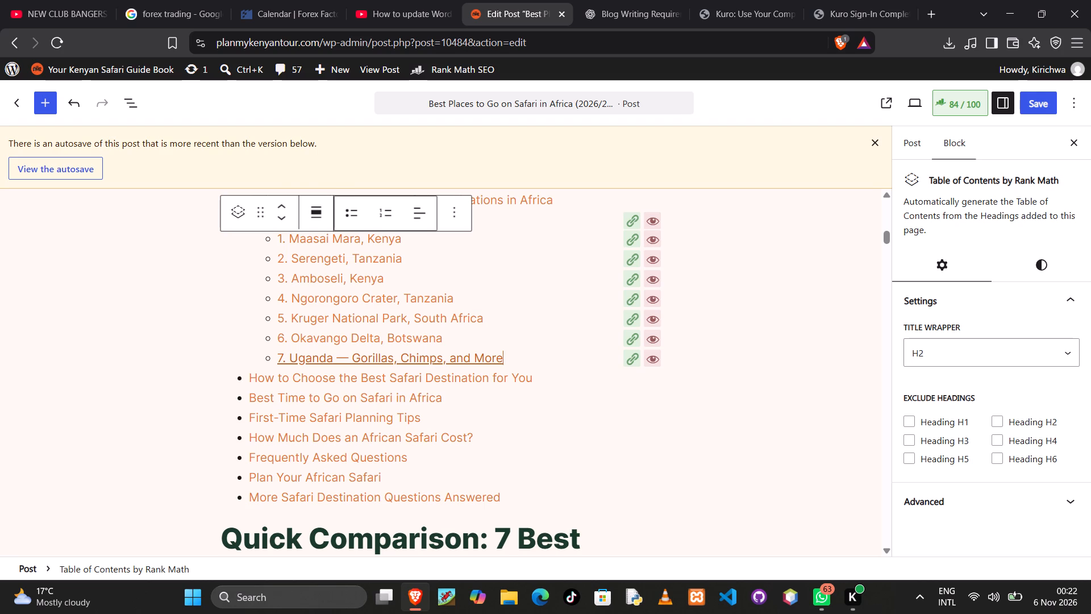
key(BackSpace)
key(BackSpace)
key(BackSpace)
key(BackSpace)
key(BackSpace)
key(BackSpace)
key(BackSpace)
key(BackSpace)
key(BackSpace)
key(BackSpace)
key(BackSpace)
key(BackSpace)
key(BackSpace)
key(BackSpace)
key(BackSpace)
key(BackSpace)
key(BackSpace)
key(BackSpace)
key(BackSpace)
key(BackSpace)
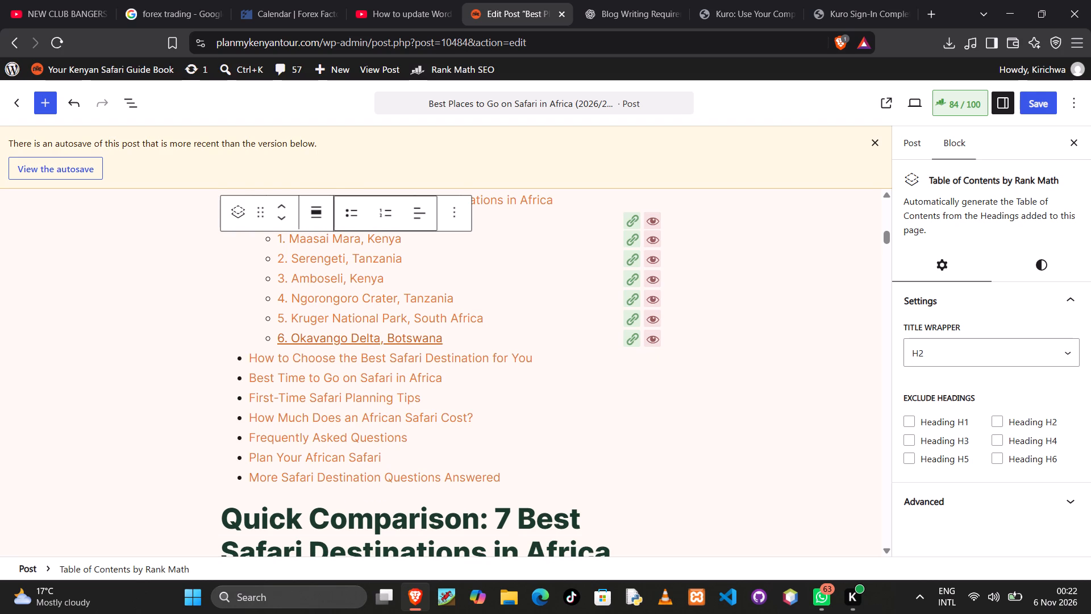
Delete the entry "6. Okavango Delta, Botswana" under Best Places to Go on Safari in Africa in the table of contents.
click(440, 342)
key(BackSpace)
key(BackSpace)
key(BackSpace)
key(BackSpace)
key(BackSpace)
key(BackSpace)
key(BackSpace)
key(BackSpace)
key(BackSpace)
key(BackSpace)
key(BackSpace)
key(BackSpace)
key(BackSpace)
key(BackSpace)
key(BackSpace)
key(BackSpace)
key(BackSpace)
key(BackSpace)
key(BackSpace)
key(BackSpace)
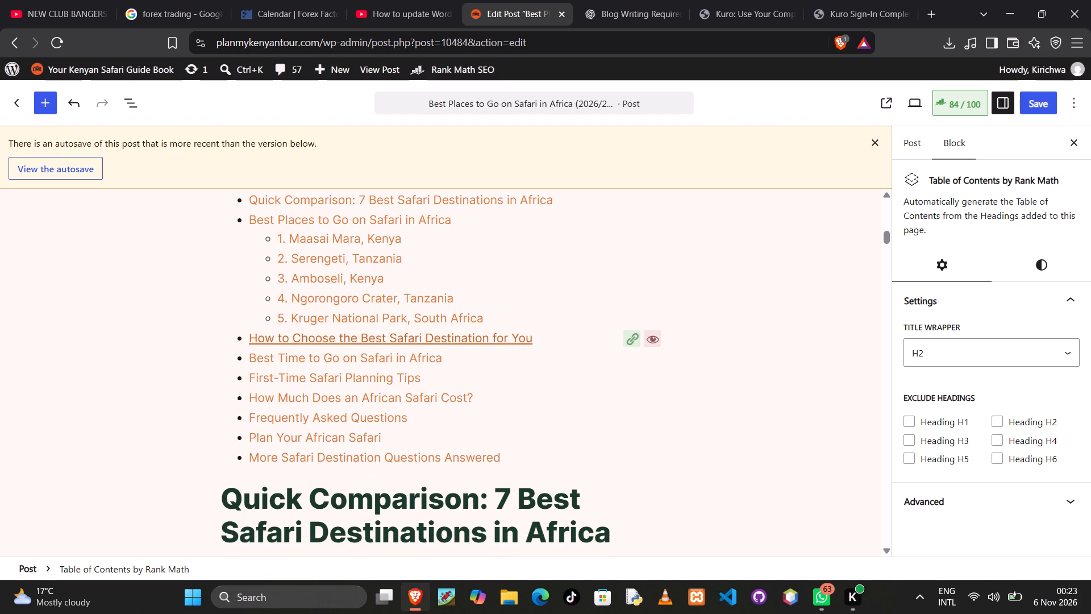
Delete the entry "5. Kruger National Park, South Africa" under Best Places to Go on Safari in Africa in the table of contents.
click(482, 317)
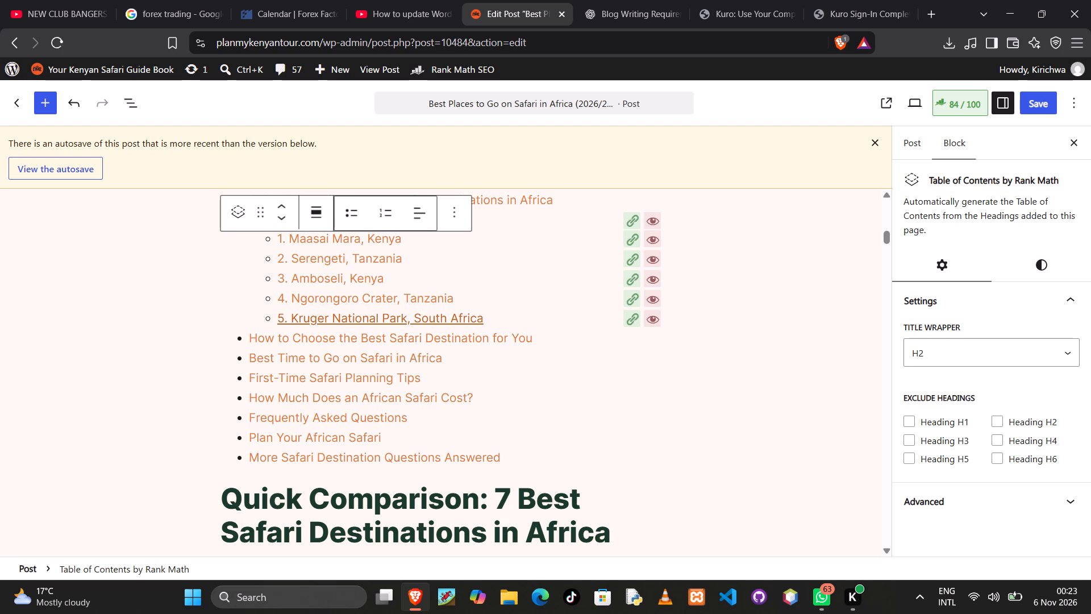
key(BackSpace)
key(BackSpace)
key(BackSpace)
key(BackSpace)
key(BackSpace)
key(BackSpace)
key(BackSpace)
key(BackSpace)
key(BackSpace)
key(BackSpace)
key(BackSpace)
key(BackSpace)
key(BackSpace)
key(BackSpace)
key(BackSpace)
key(BackSpace)
key(BackSpace)
key(BackSpace)
key(BackSpace)
key(BackSpace)
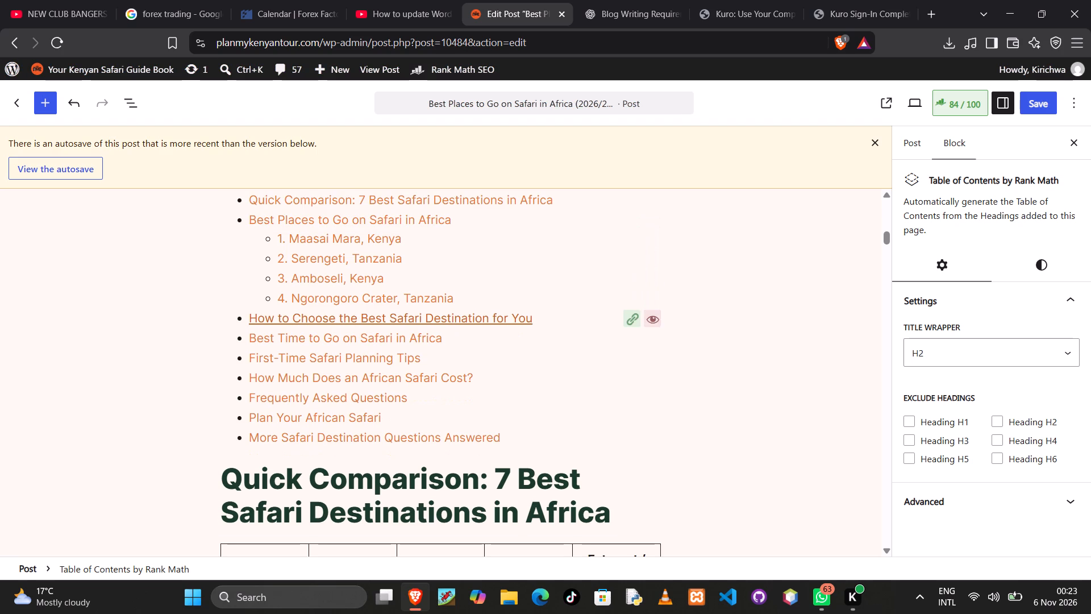
Delete the entry "4. Ngorongoro Crater, Tanzania" under Best Places to Go on Safari in Africa in the table of contents.
click(451, 301)
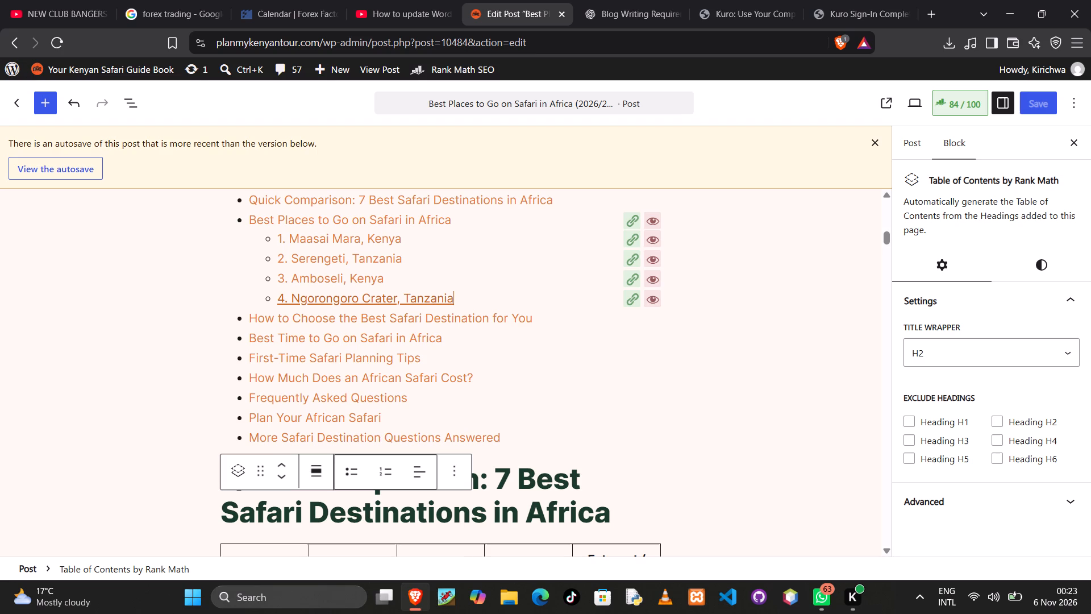
key(BackSpace)
key(BackSpace)
key(BackSpace)
key(BackSpace)
key(BackSpace)
key(BackSpace)
key(BackSpace)
key(BackSpace)
key(BackSpace)
key(BackSpace)
key(BackSpace)
key(BackSpace)
key(BackSpace)
key(BackSpace)
key(BackSpace)
key(BackSpace)
key(BackSpace)
key(BackSpace)
key(BackSpace)
key(BackSpace)
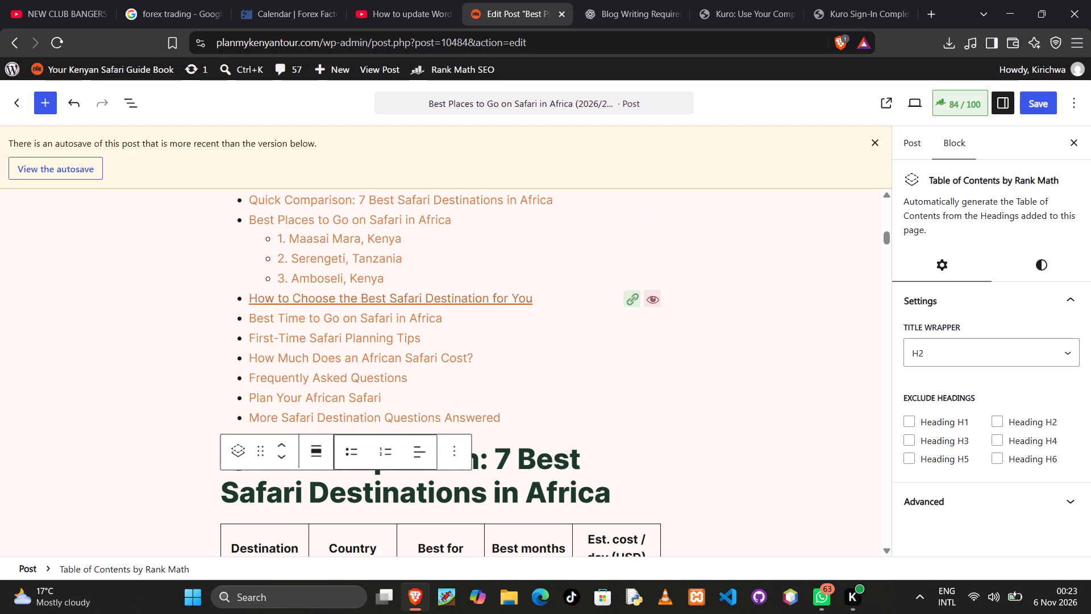
Delete the entry "3. Amboseli, Kenya" under Best Places to Go on Safari in Africa in the table of contents.
click(381, 281)
key(BackSpace)
key(BackSpace)
key(BackSpace)
key(BackSpace)
key(BackSpace)
key(BackSpace)
key(BackSpace)
key(BackSpace)
key(BackSpace)
key(BackSpace)
key(BackSpace)
key(BackSpace)
key(BackSpace)
key(BackSpace)
key(BackSpace)
key(BackSpace)
key(BackSpace)
key(BackSpace)
key(BackSpace)
key(BackSpace)
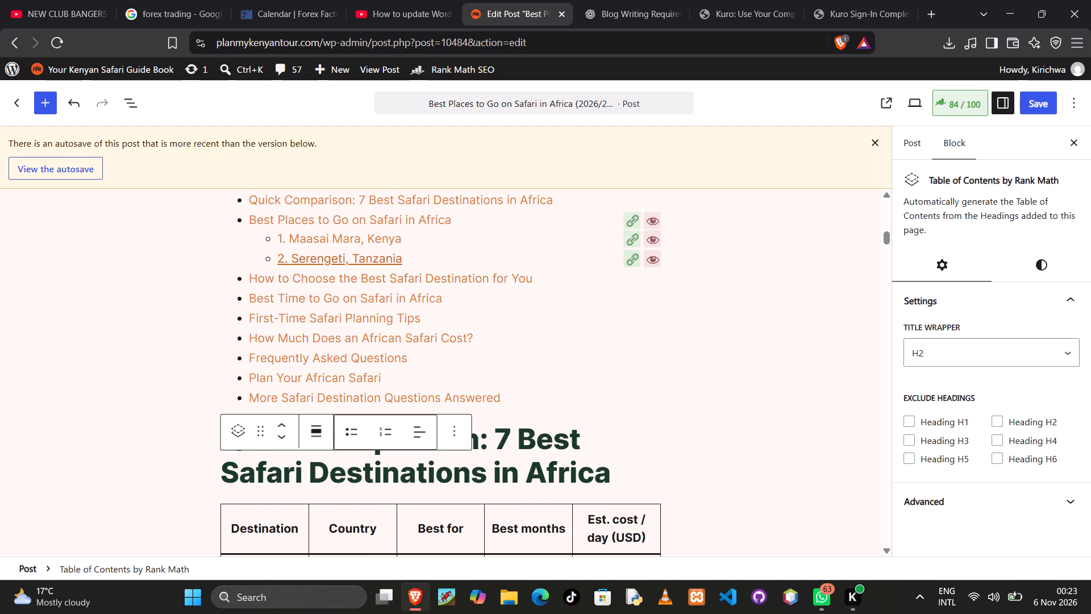
Delete the entry "2. Serengeti, Tanzania" under Best Places to Go on Safari in Africa in the table of contents.
click(401, 262)
key(BackSpace)
key(BackSpace)
key(BackSpace)
key(BackSpace)
key(BackSpace)
key(BackSpace)
key(BackSpace)
key(BackSpace)
key(BackSpace)
key(BackSpace)
key(BackSpace)
key(BackSpace)
key(BackSpace)
key(BackSpace)
key(BackSpace)
key(BackSpace)
key(BackSpace)
key(BackSpace)
key(BackSpace)
key(BackSpace)
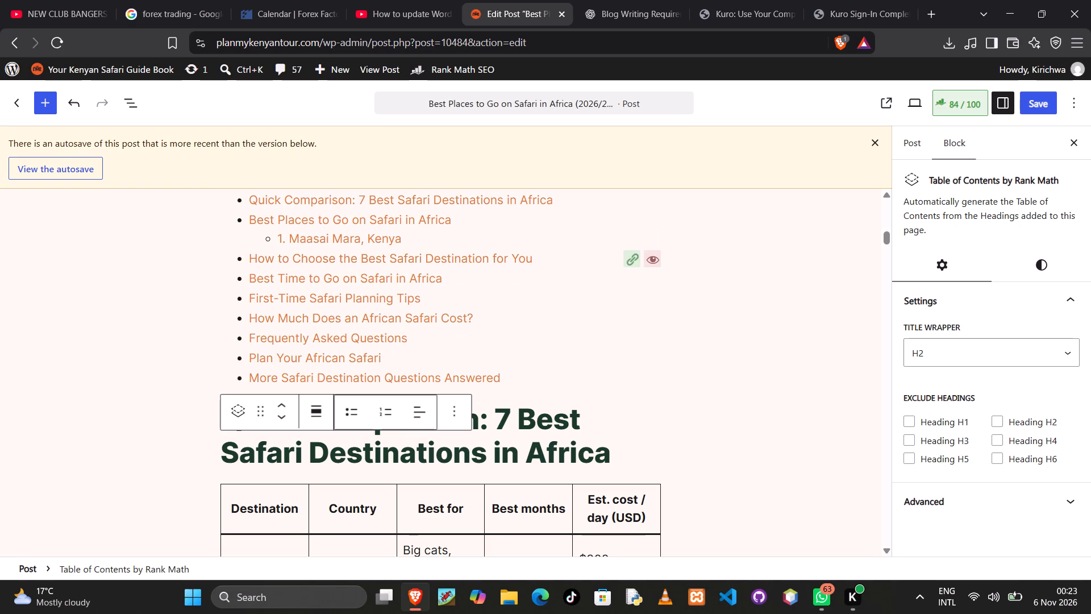
Delete the entry "1. Maasai Mara, Kenya" under Best Places to Go on Safari in Africa in the table of contents.
click(401, 240)
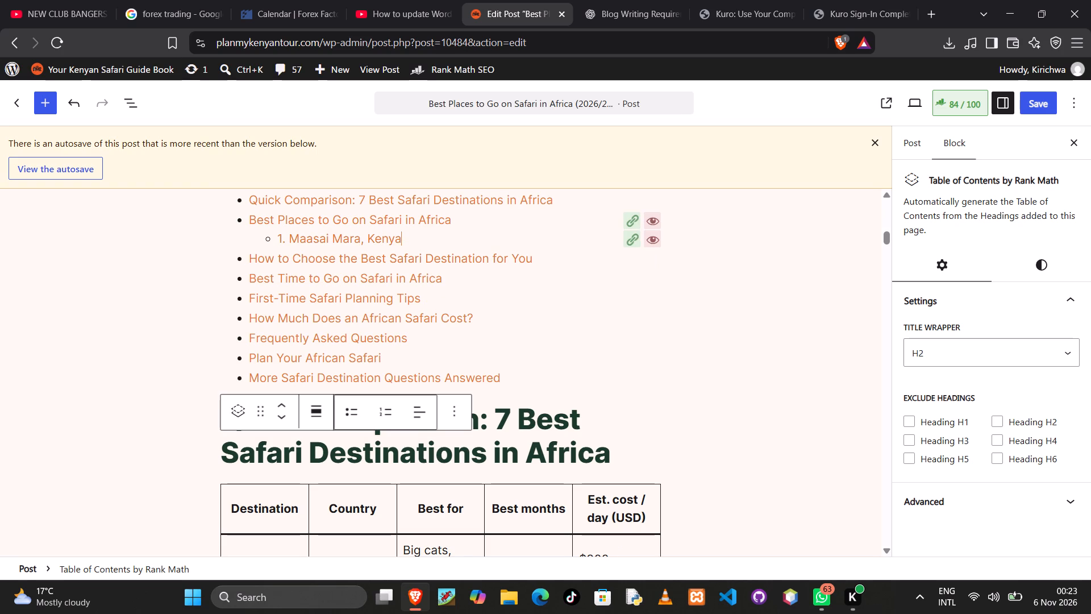
key(BackSpace)
key(BackSpace)
key(BackSpace)
key(BackSpace)
key(BackSpace)
key(BackSpace)
key(BackSpace)
key(BackSpace)
key(BackSpace)
key(BackSpace)
key(BackSpace)
key(BackSpace)
key(BackSpace)
key(BackSpace)
key(BackSpace)
key(BackSpace)
key(BackSpace)
key(BackSpace)
key(BackSpace)
key(BackSpace)
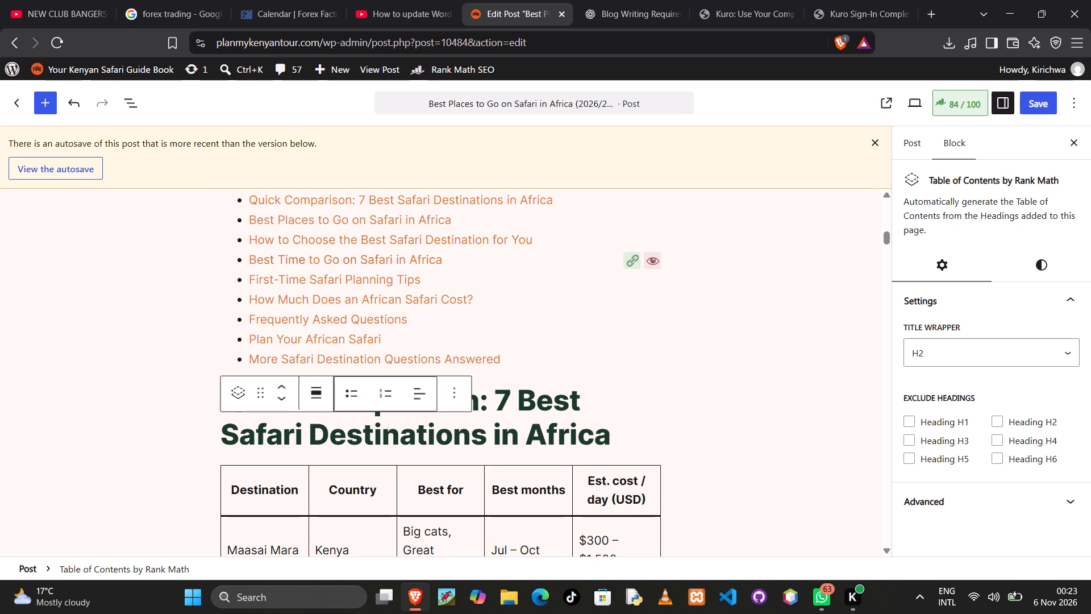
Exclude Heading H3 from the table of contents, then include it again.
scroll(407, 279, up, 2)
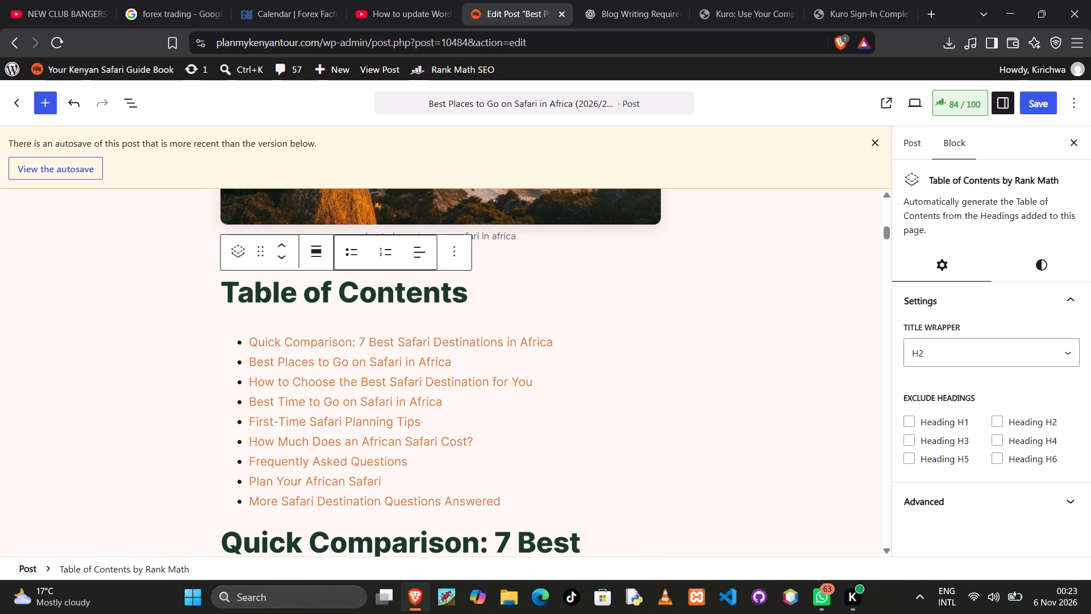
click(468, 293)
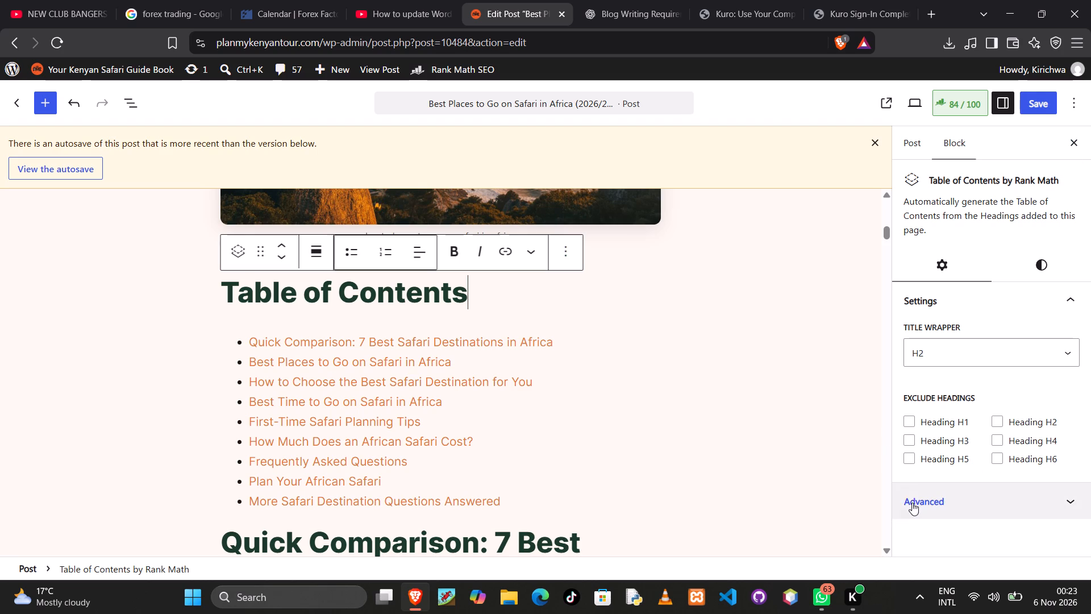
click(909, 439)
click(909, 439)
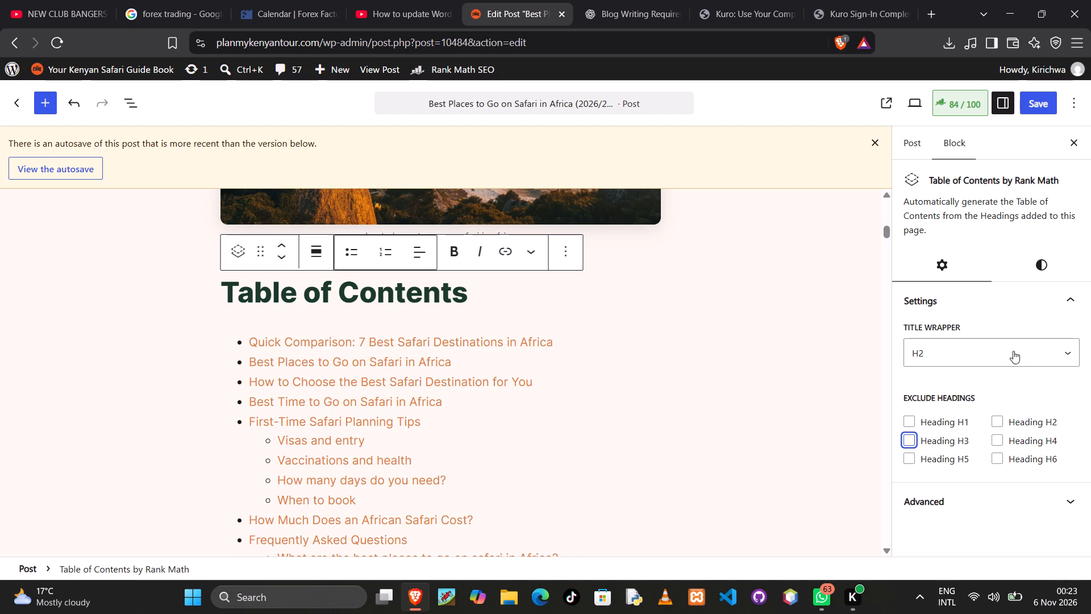
Set the title wrapper of the table of contents to H3.
click(1065, 346)
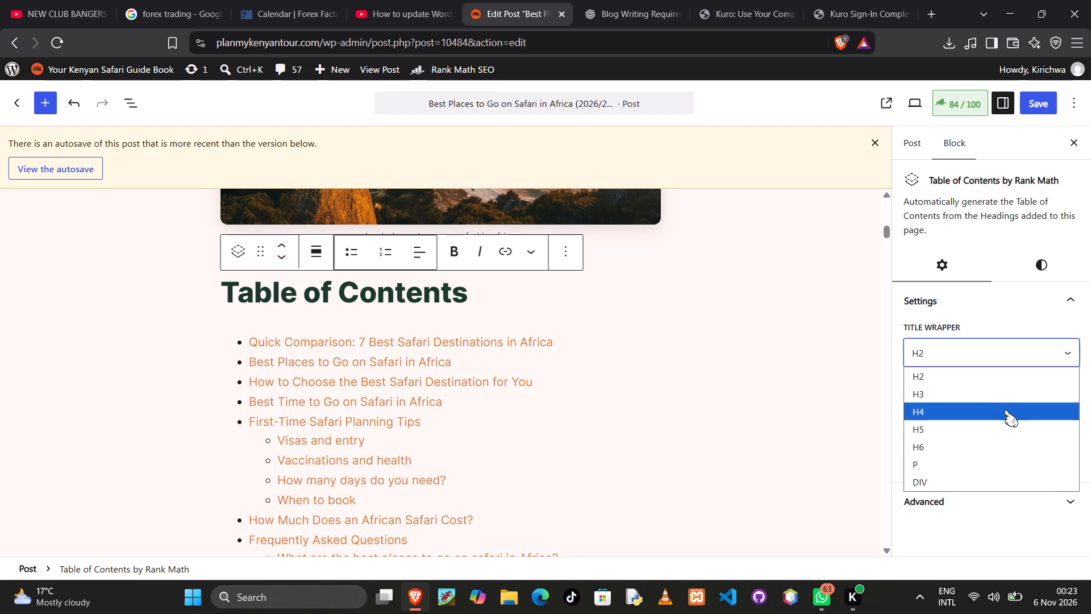
click(1002, 396)
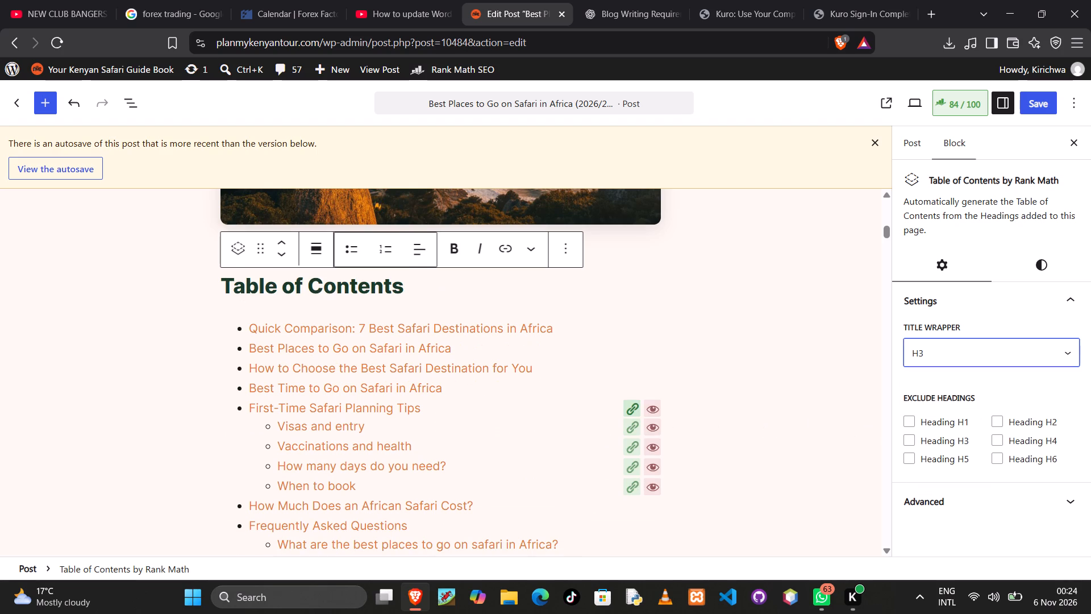
click(506, 449)
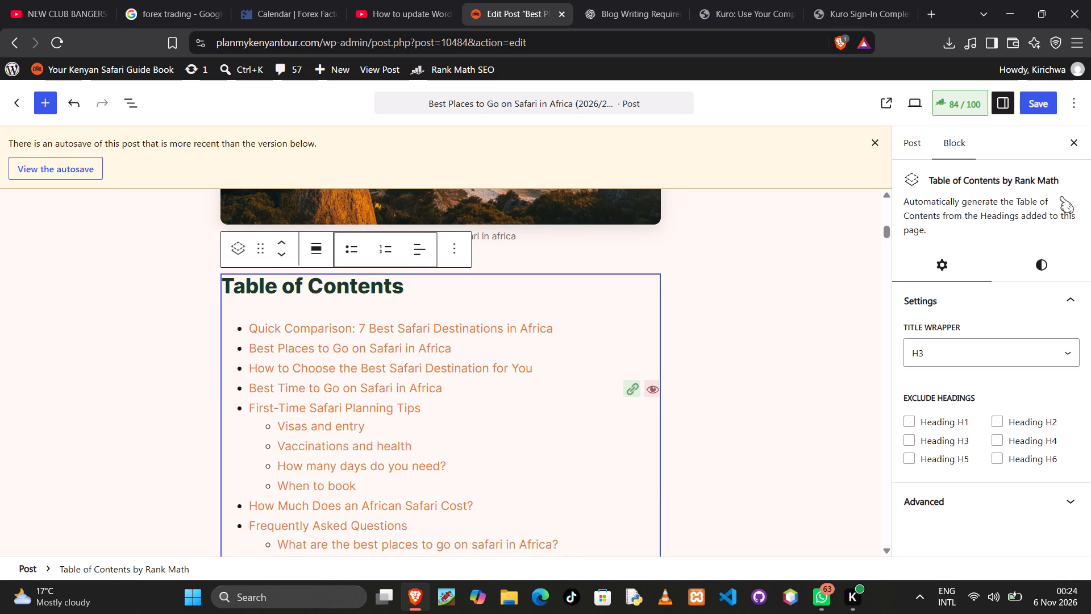
Give the table of contents block a gradient background using the theme's smooth light-green-to-white gradient.
click(1035, 267)
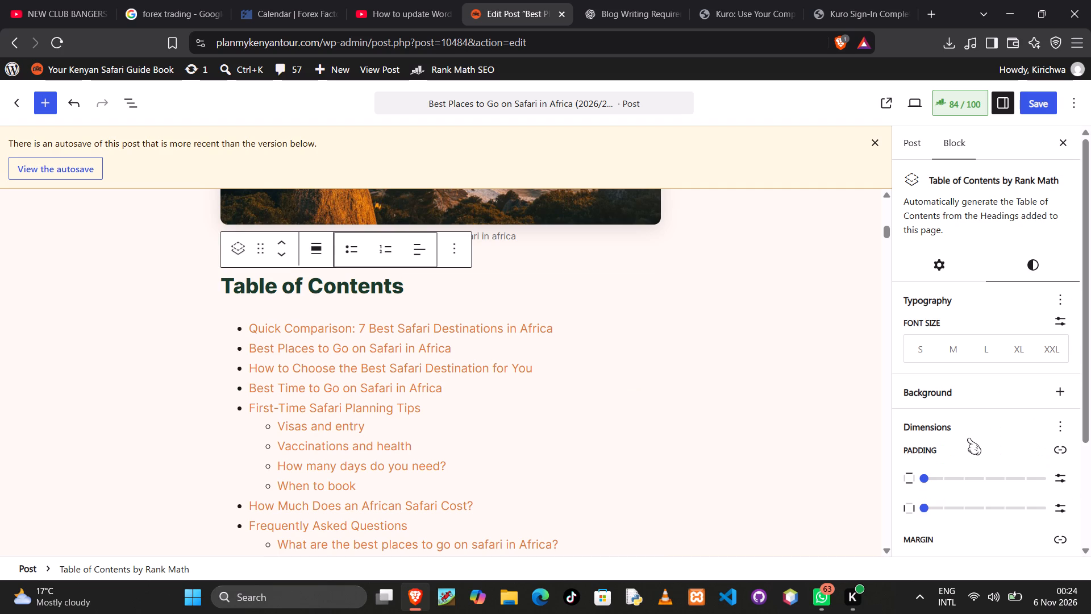
click(965, 395)
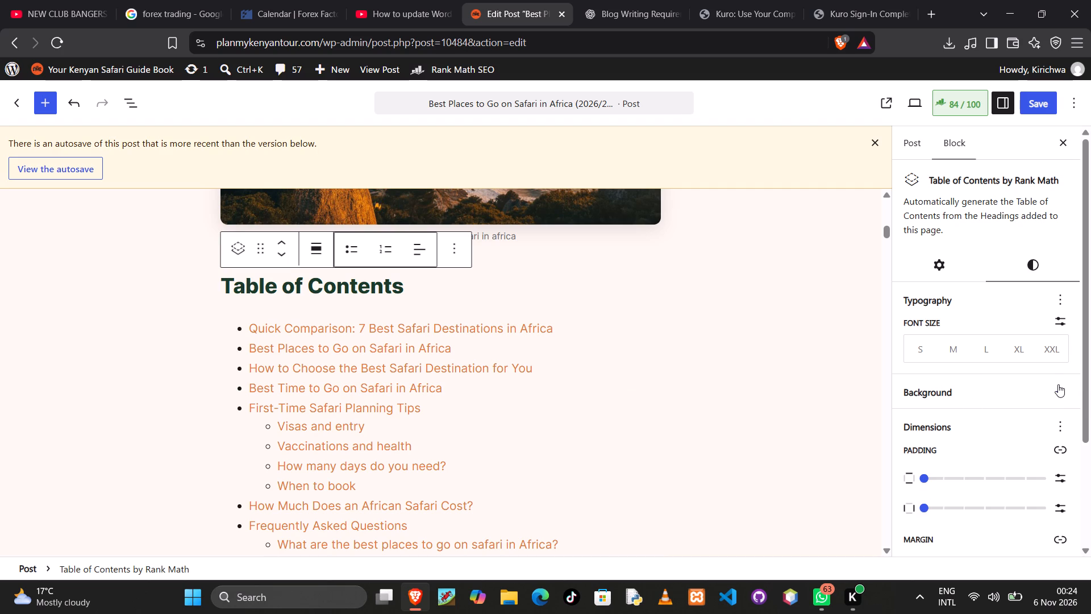
click(1056, 385)
click(727, 445)
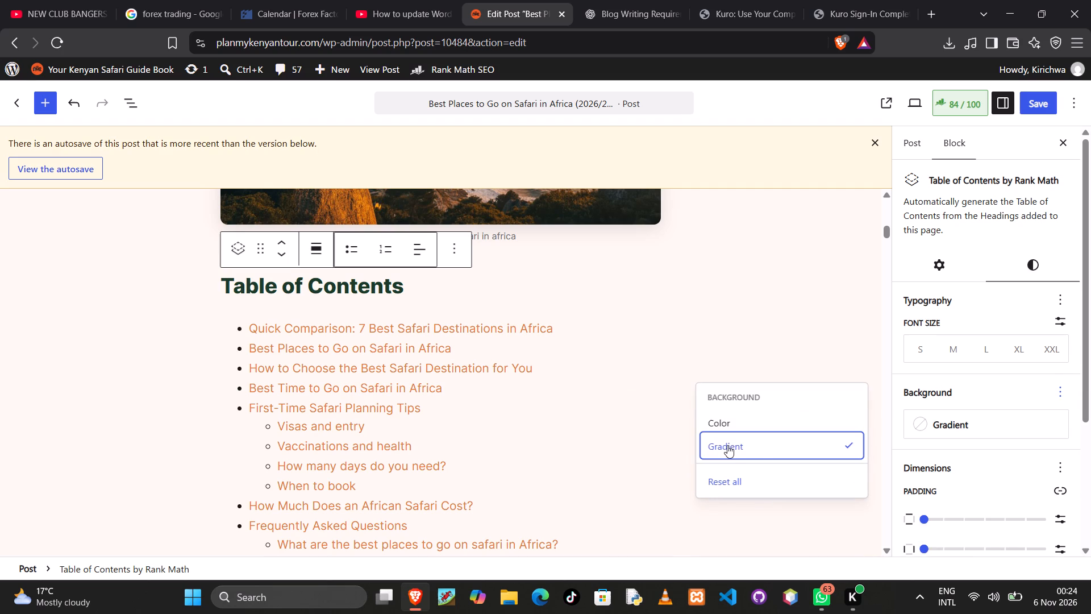
click(941, 421)
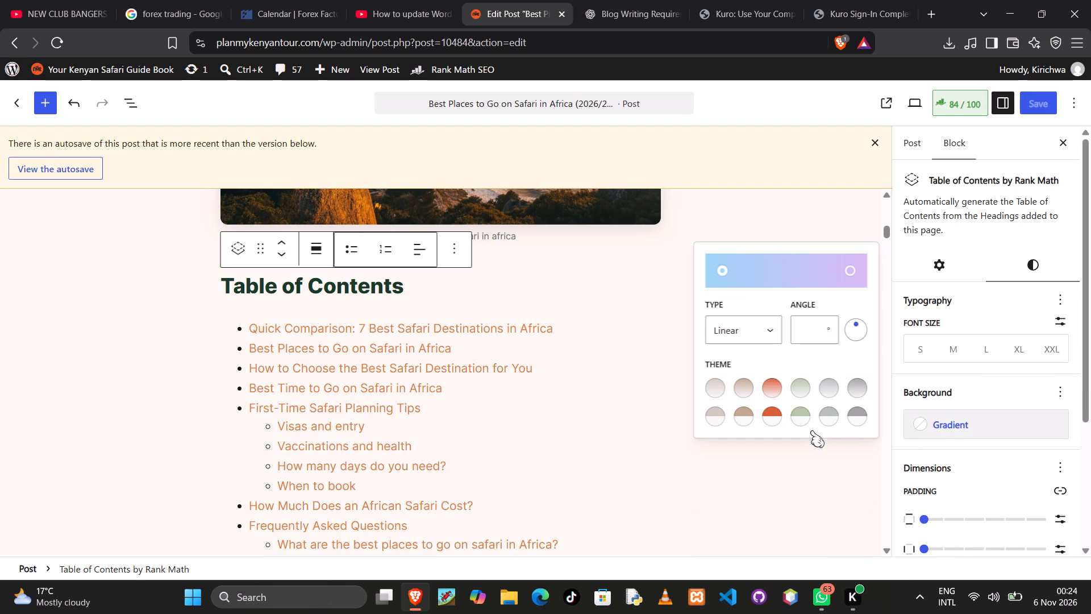
click(799, 388)
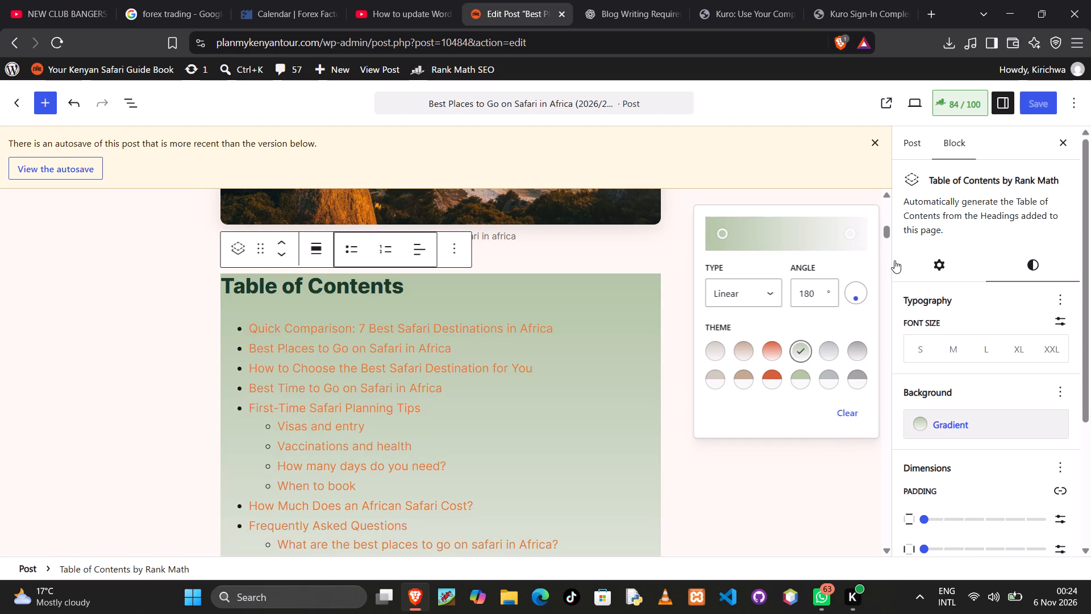
Set the angle of the table of contents' linear background gradient to 88°.
drag(853, 301, 869, 289)
drag(869, 289, 868, 292)
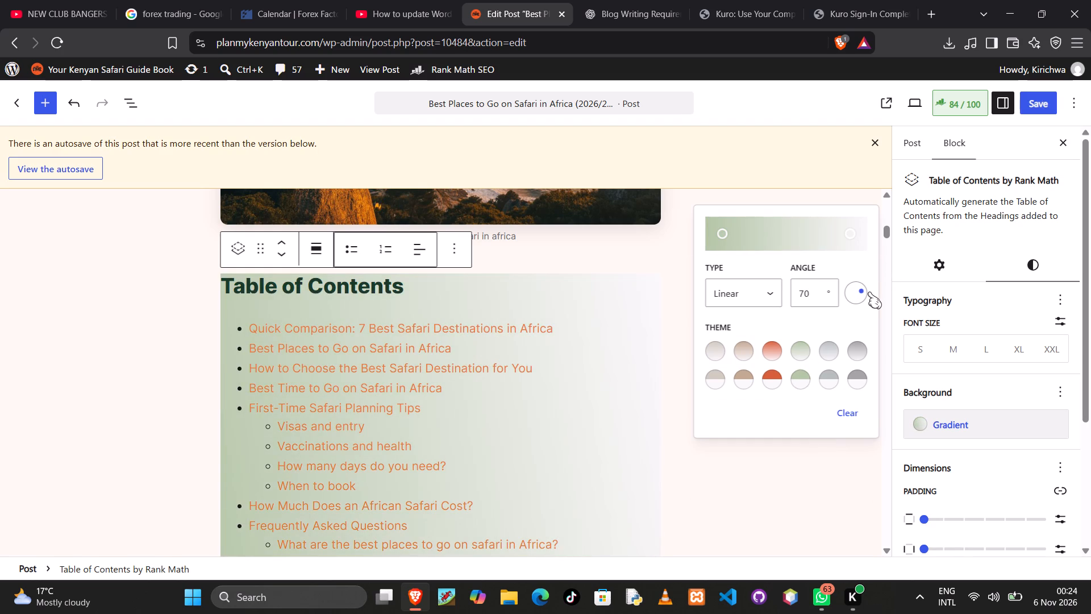
drag(868, 292, 867, 300)
click(863, 292)
click(831, 457)
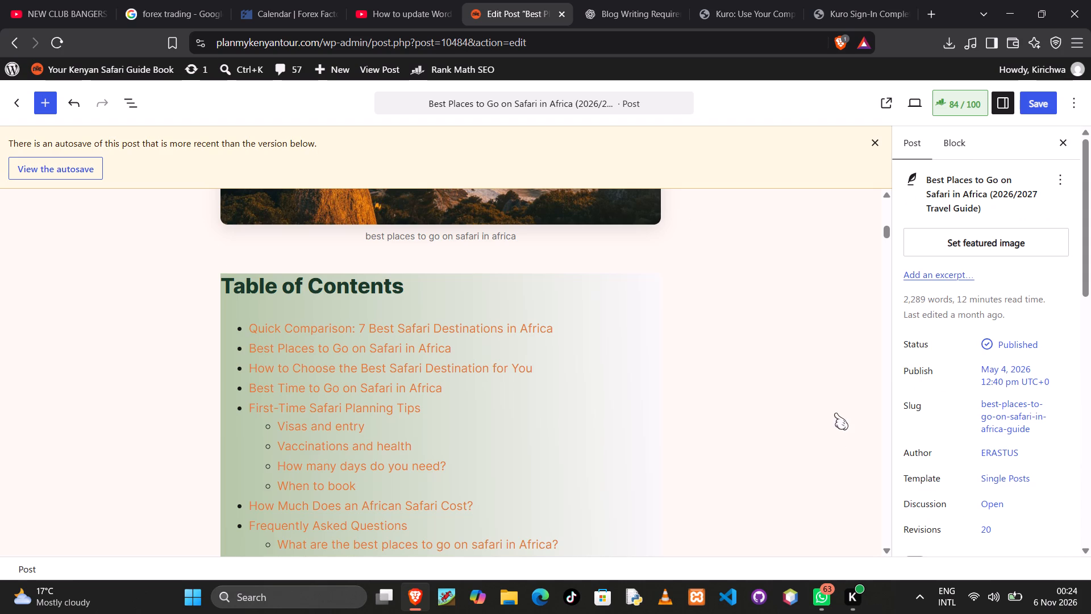
Review the styled table of contents, its remaining sub-entries and the surrounding post content.
scroll(748, 388, down, 1)
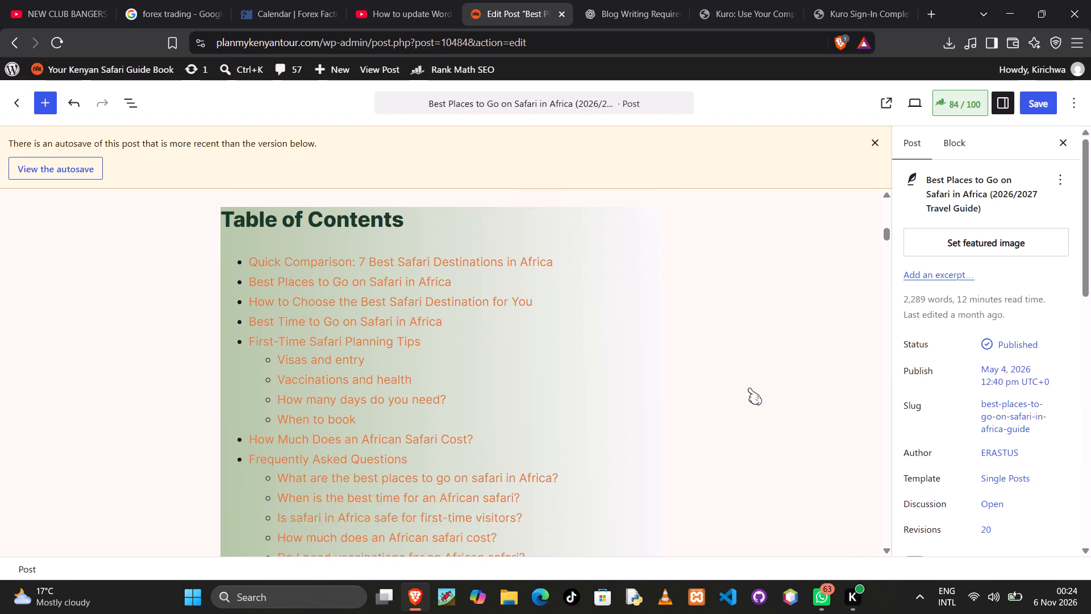
scroll(748, 388, down, 3)
scroll(747, 388, up, 3)
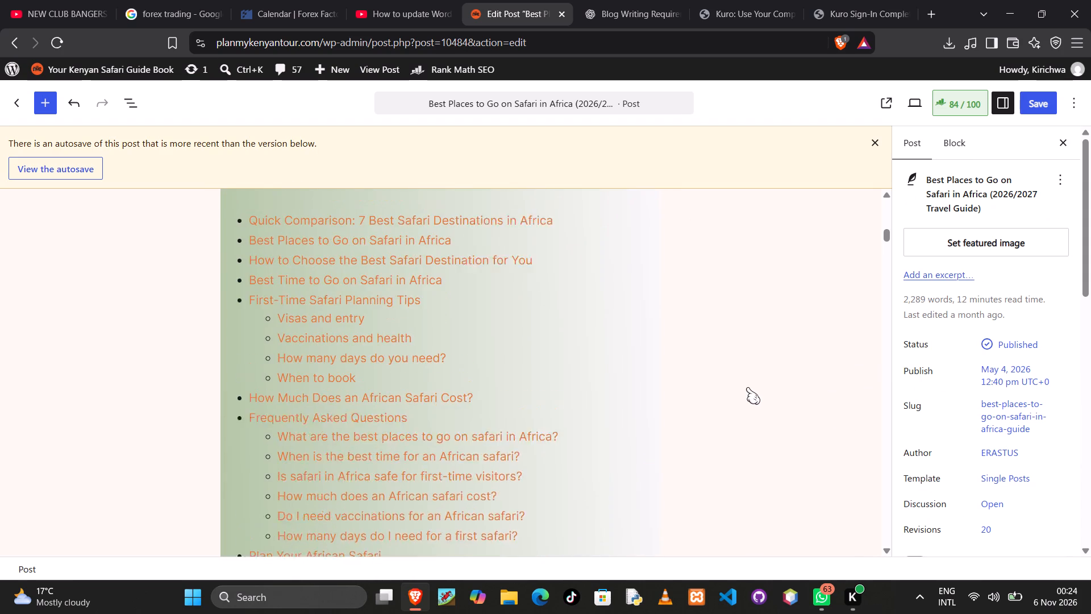
scroll(747, 388, up, 1)
scroll(747, 388, down, 3)
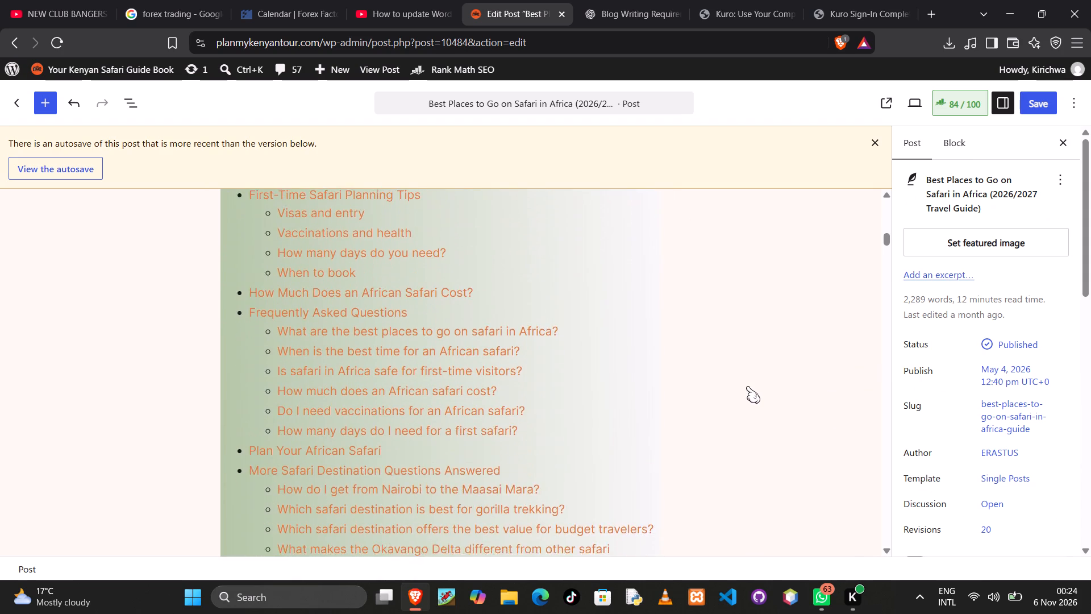
scroll(747, 387, down, 2)
scroll(747, 387, up, 4)
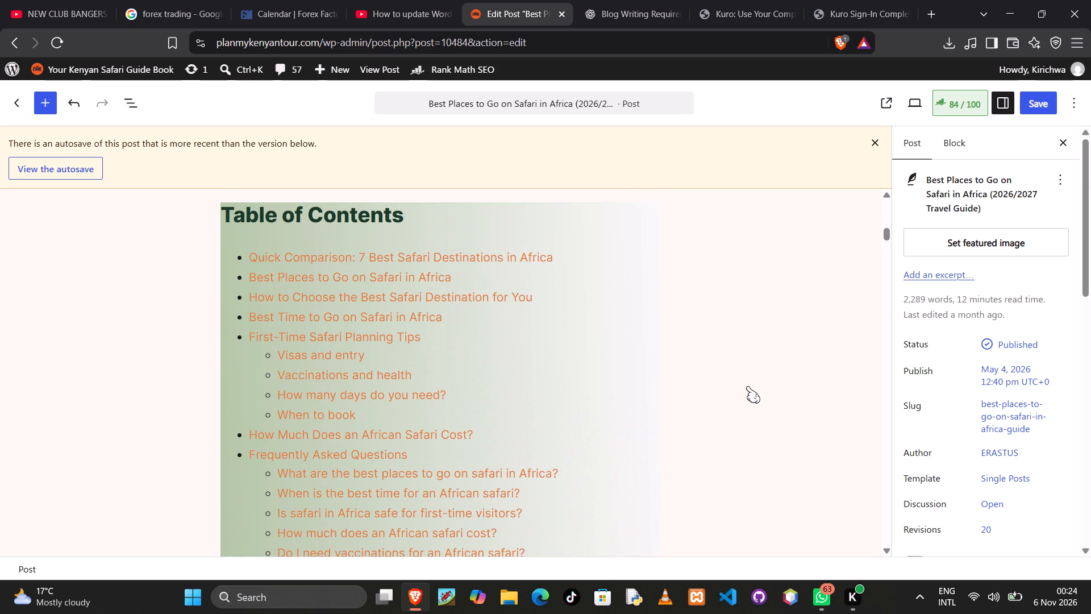
scroll(747, 387, up, 3)
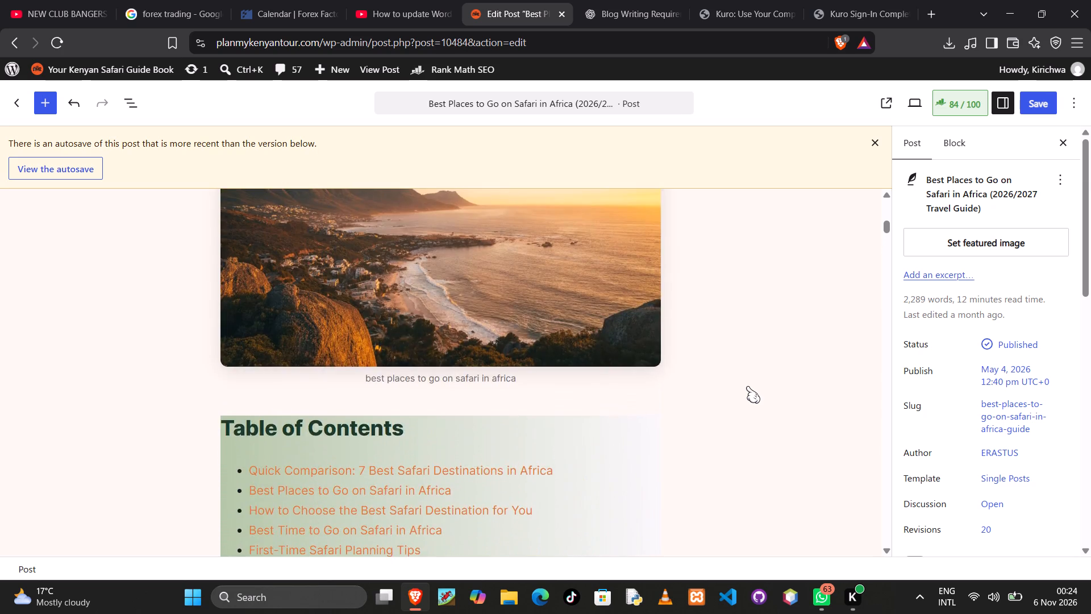
scroll(747, 387, up, 8)
scroll(747, 387, down, 6)
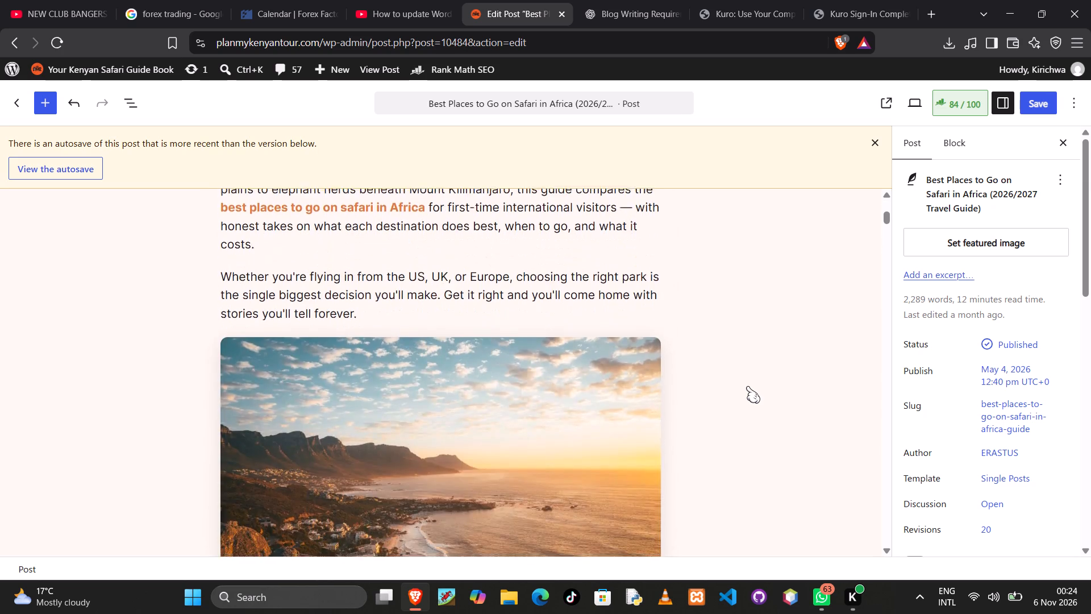
scroll(747, 387, down, 9)
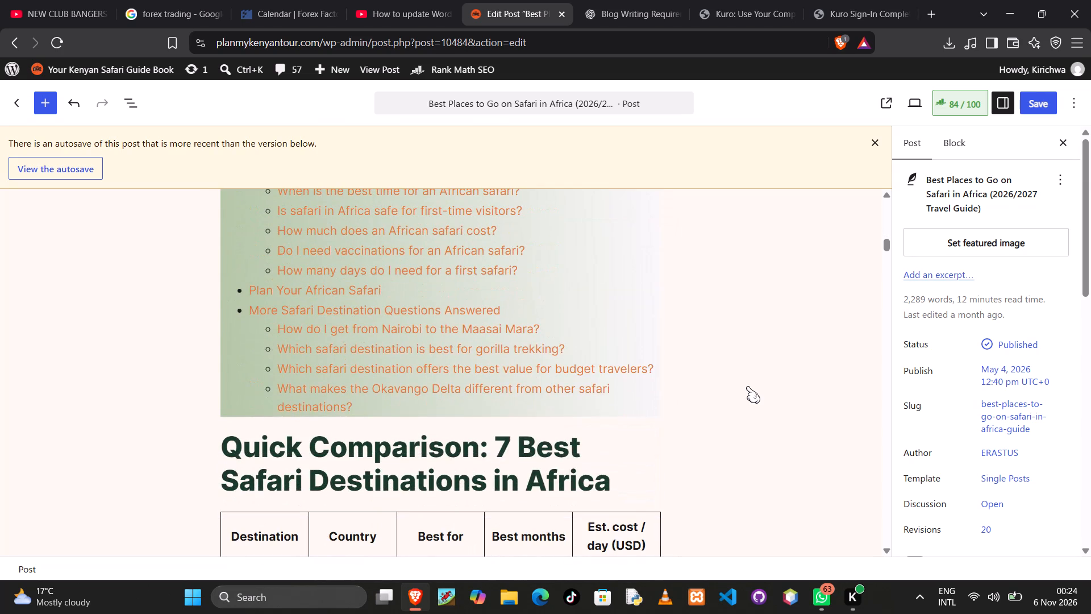
click(623, 474)
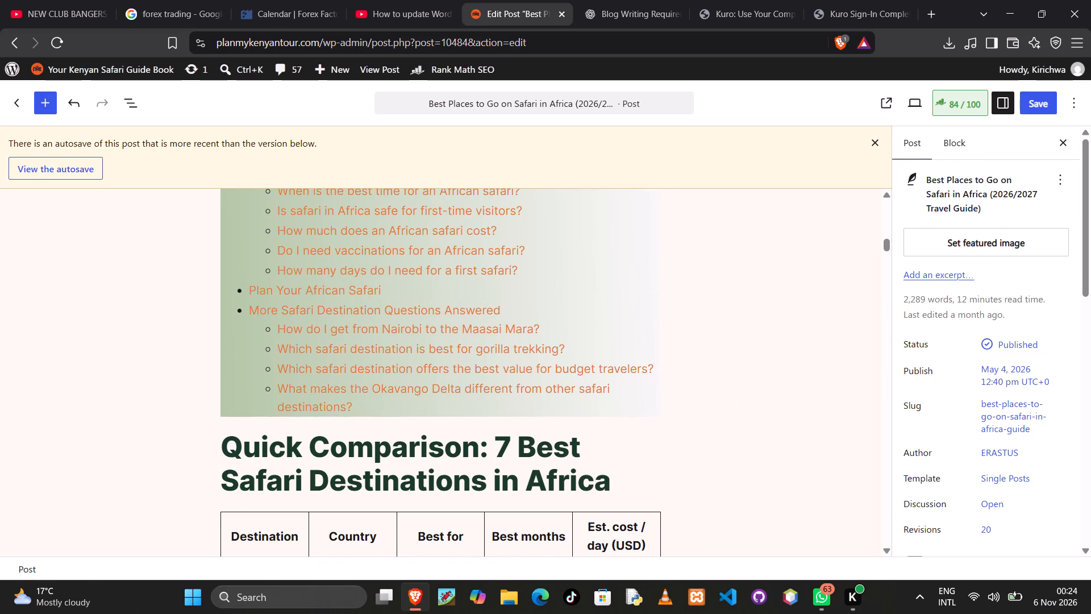
click(735, 451)
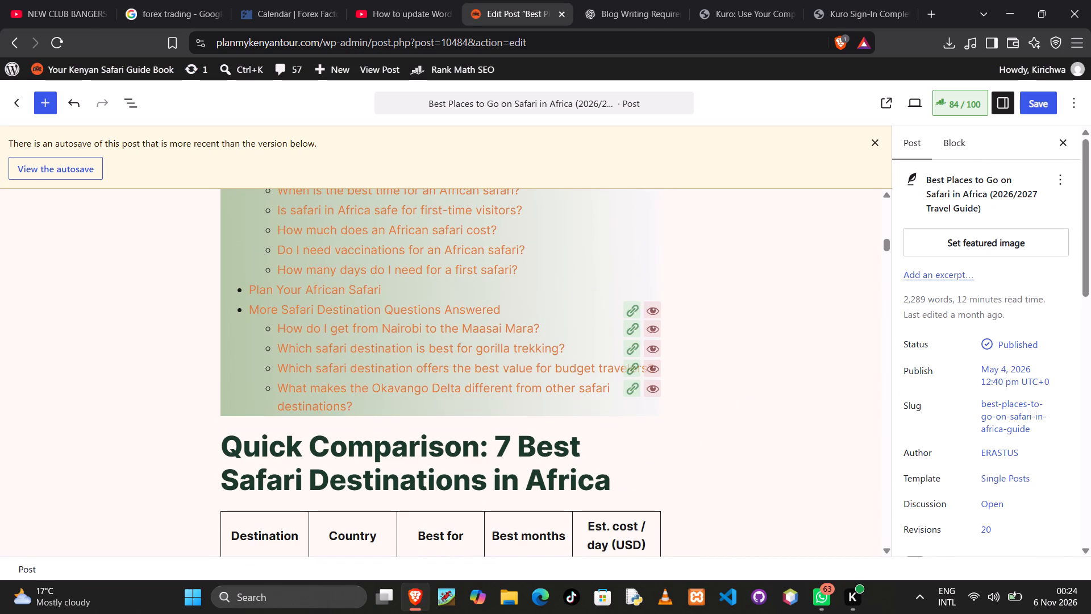
Delete the entry "What makes the Okavango Delta different from other safari destinations?" under More Safari Destination Questions Answered in the table of contents.
click(351, 409)
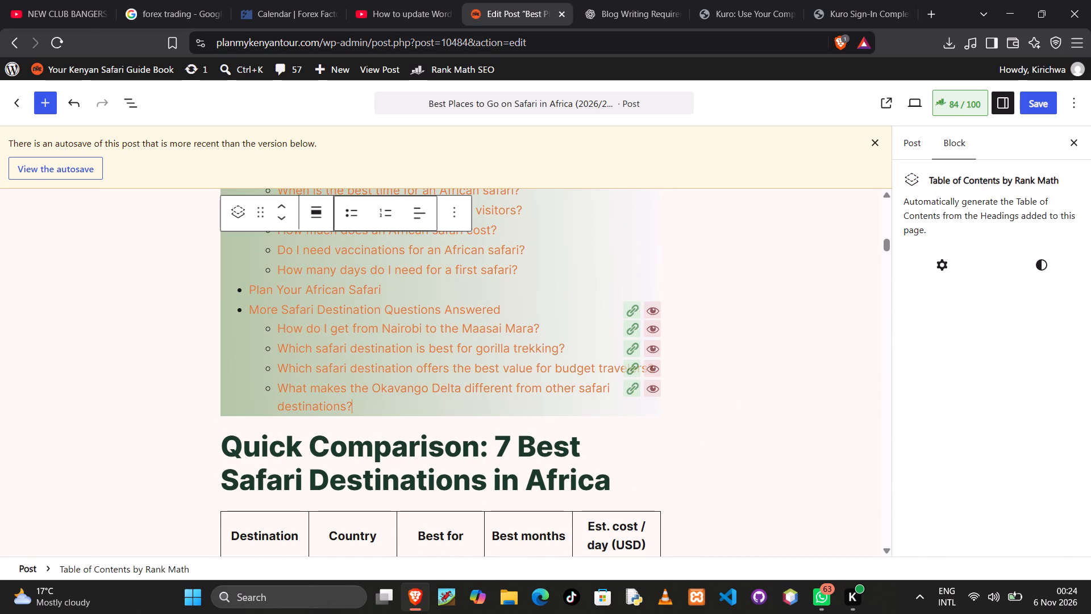
key(BackSpace)
key(BackSpace)
key(BackSpace)
key(BackSpace)
key(BackSpace)
key(BackSpace)
key(BackSpace)
key(BackSpace)
key(BackSpace)
key(BackSpace)
key(BackSpace)
key(BackSpace)
key(BackSpace)
key(BackSpace)
key(BackSpace)
key(BackSpace)
key(BackSpace)
key(BackSpace)
key(BackSpace)
key(BackSpace)
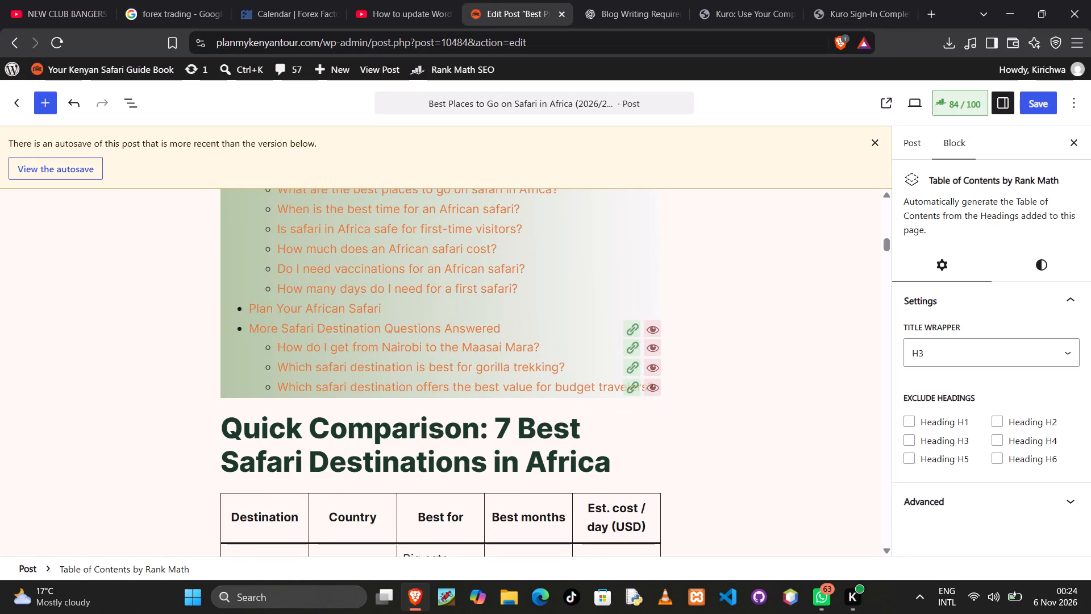
Delete the entry "Which safari destination offers the best value for budget travelers?" from the table of contents.
key(BackSpace)
key(BackSpace)
key(BackSpace)
key(BackSpace)
key(BackSpace)
key(BackSpace)
key(BackSpace)
key(BackSpace)
key(BackSpace)
key(BackSpace)
key(BackSpace)
key(BackSpace)
key(BackSpace)
key(BackSpace)
key(BackSpace)
key(BackSpace)
key(BackSpace)
key(BackSpace)
key(BackSpace)
key(BackSpace)
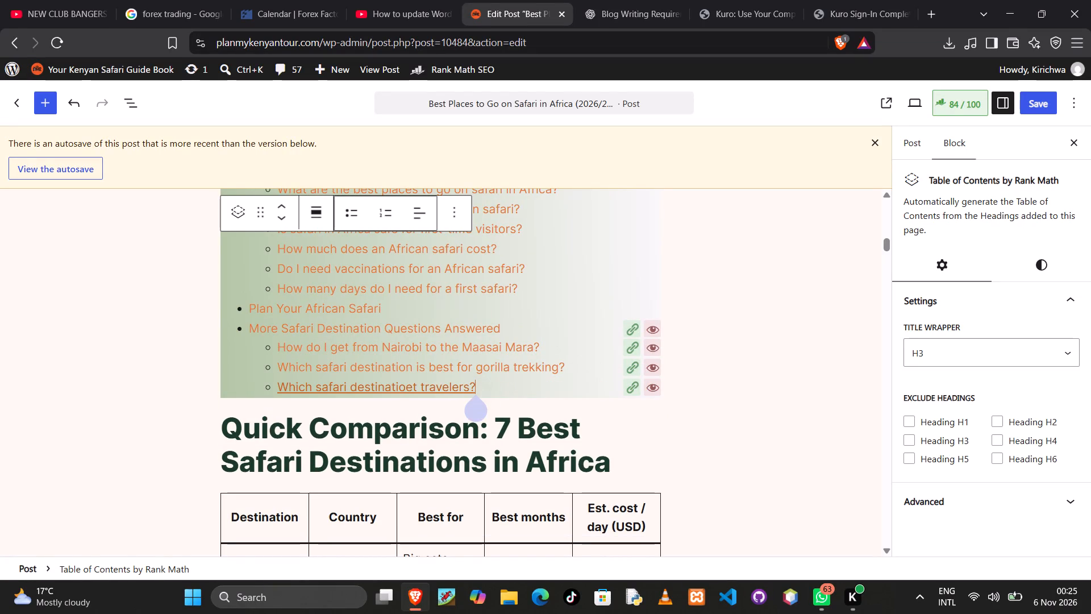
key(BackSpace)
key(BackSpace)
key(BackSpace)
key(BackSpace)
key(BackSpace)
key(BackSpace)
key(BackSpace)
key(BackSpace)
key(BackSpace)
key(BackSpace)
key(BackSpace)
key(BackSpace)
key(BackSpace)
key(BackSpace)
key(BackSpace)
key(BackSpace)
key(BackSpace)
key(BackSpace)
key(BackSpace)
key(BackSpace)
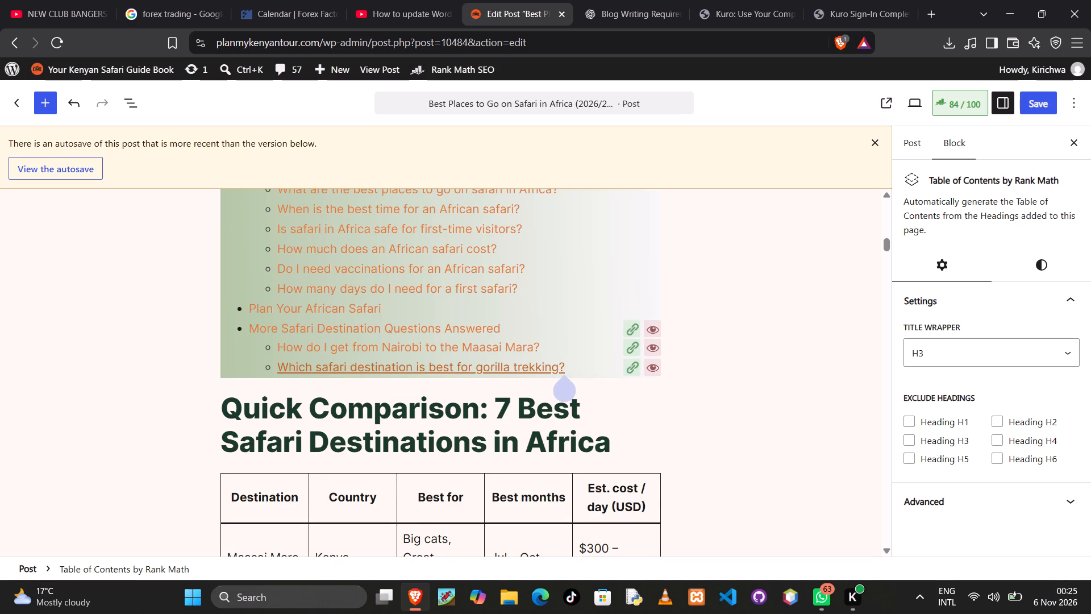
Delete the entry "Which safari destination is best for gorilla trekking?" from the table of contents.
key(BackSpace)
key(BackSpace)
key(BackSpace)
key(BackSpace)
key(BackSpace)
key(BackSpace)
key(BackSpace)
key(BackSpace)
key(BackSpace)
key(BackSpace)
key(BackSpace)
key(BackSpace)
key(BackSpace)
key(BackSpace)
key(BackSpace)
key(BackSpace)
key(BackSpace)
key(BackSpace)
key(BackSpace)
key(BackSpace)
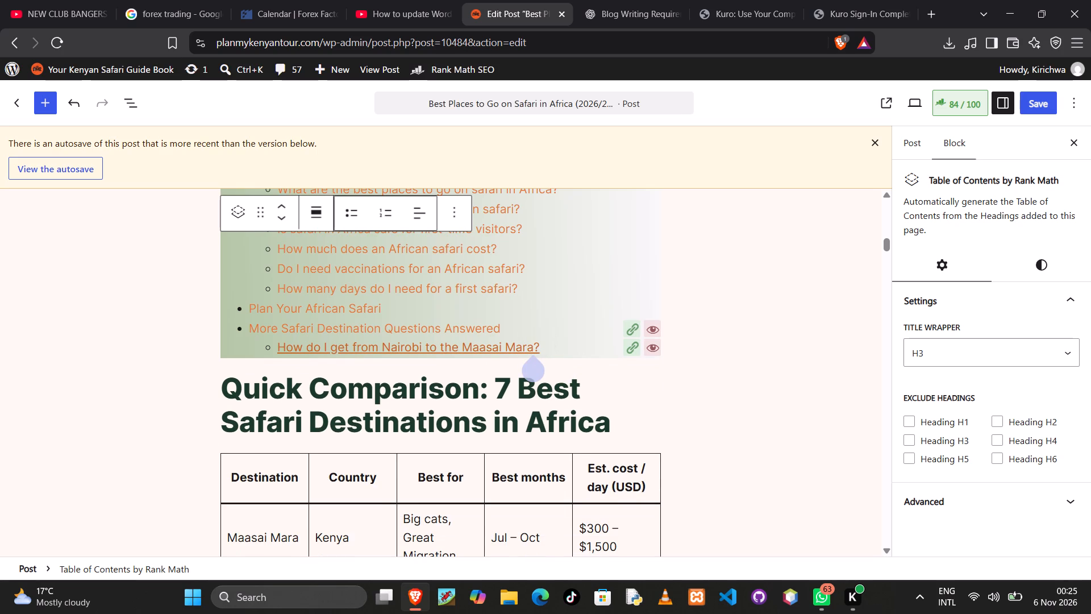
Delete the entry "How do I get from Nairobi to the Maasai Mara?" under More Safari Destination Questions Answered.
key(BackSpace)
key(BackSpace)
key(BackSpace)
key(BackSpace)
key(BackSpace)
key(BackSpace)
key(BackSpace)
key(BackSpace)
key(BackSpace)
key(BackSpace)
key(BackSpace)
key(BackSpace)
key(BackSpace)
key(BackSpace)
key(BackSpace)
key(BackSpace)
key(BackSpace)
key(BackSpace)
key(BackSpace)
key(BackSpace)
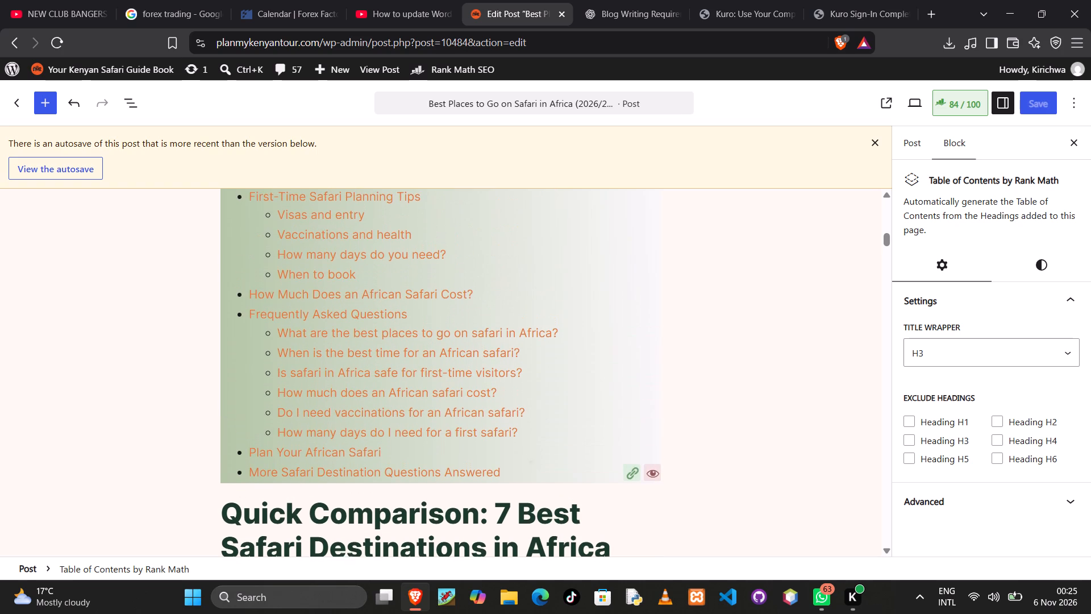
Delete the entry "How many days do I need for a first safari?" under Frequently Asked Questions in the table of contents.
key(BackSpace)
key(BackSpace)
key(BackSpace)
key(BackSpace)
key(BackSpace)
key(BackSpace)
key(BackSpace)
key(BackSpace)
key(BackSpace)
key(BackSpace)
key(BackSpace)
key(BackSpace)
key(BackSpace)
key(BackSpace)
key(BackSpace)
key(BackSpace)
key(BackSpace)
key(BackSpace)
key(BackSpace)
key(BackSpace)
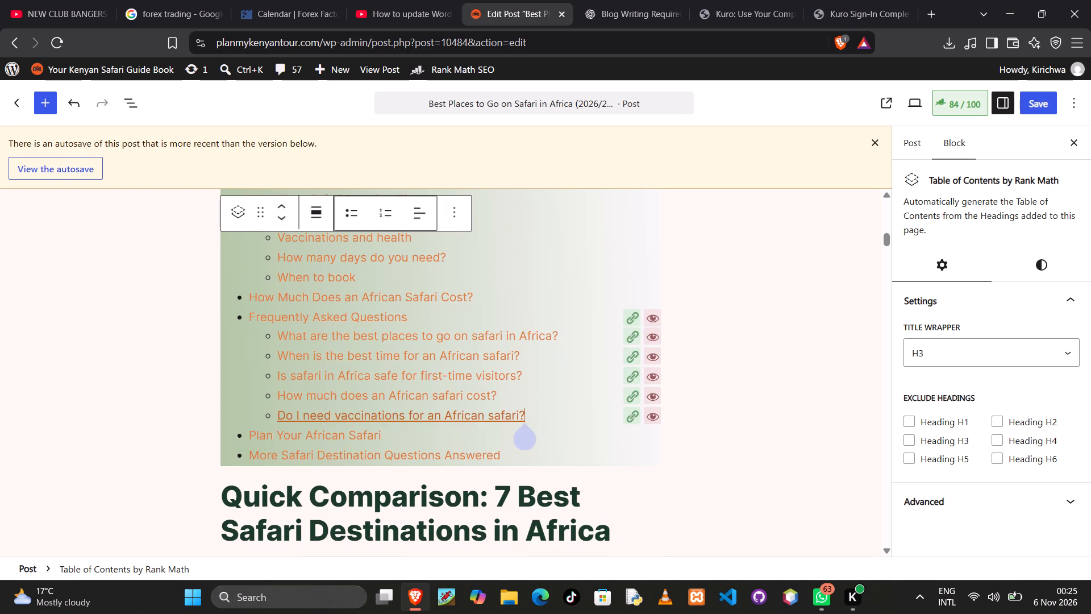
Delete the entry "Do I need vaccinations for an African safari?" under Frequently Asked Questions in the table of contents.
key(BackSpace)
key(BackSpace)
key(BackSpace)
key(BackSpace)
key(BackSpace)
key(BackSpace)
key(BackSpace)
key(BackSpace)
key(BackSpace)
key(BackSpace)
key(BackSpace)
key(BackSpace)
key(BackSpace)
key(BackSpace)
key(BackSpace)
key(BackSpace)
key(BackSpace)
key(BackSpace)
key(BackSpace)
key(BackSpace)
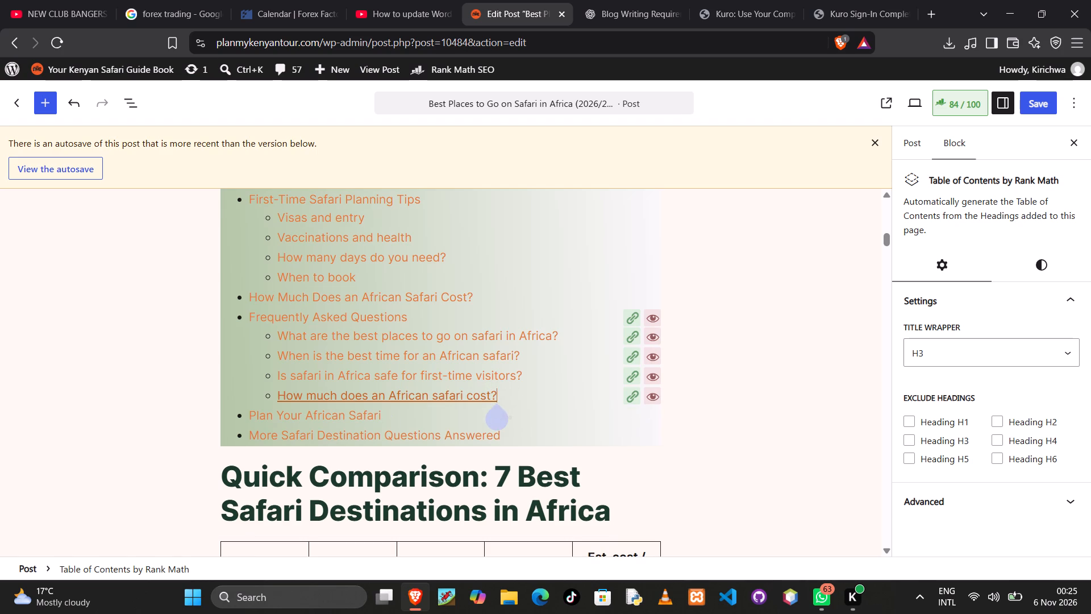
Delete the entry "How much does an African safari cost?" under Frequently Asked Questions in the table of contents.
key(BackSpace)
key(BackSpace)
key(BackSpace)
key(BackSpace)
key(BackSpace)
key(BackSpace)
key(BackSpace)
key(BackSpace)
key(BackSpace)
key(BackSpace)
key(BackSpace)
key(BackSpace)
key(BackSpace)
key(BackSpace)
key(BackSpace)
key(BackSpace)
key(BackSpace)
key(BackSpace)
key(BackSpace)
key(BackSpace)
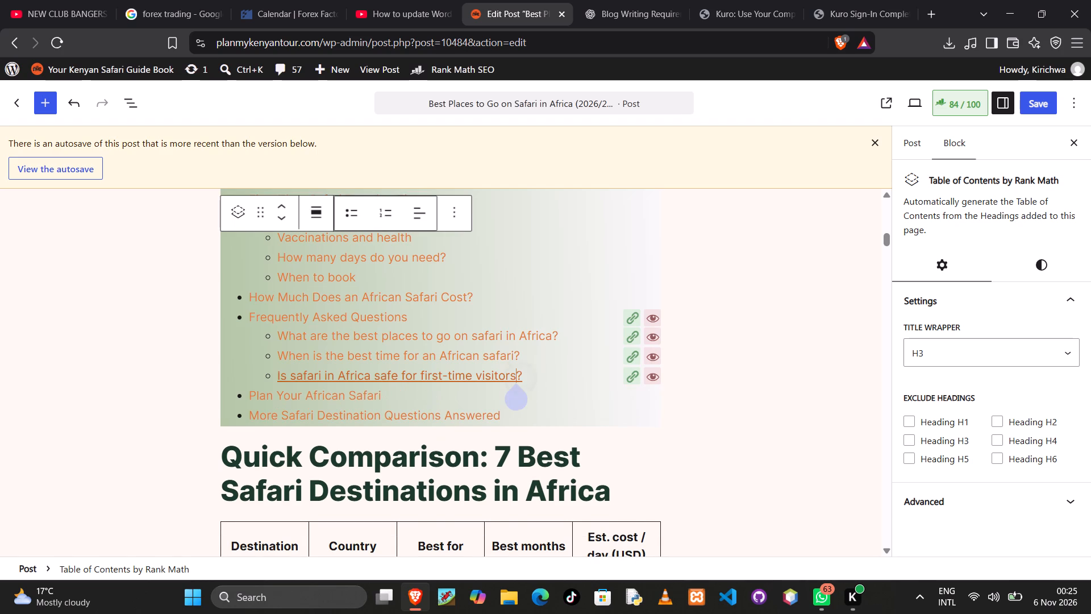
Delete the entry "Is safari in Africa safe for first-time visitors?" under Frequently Asked Questions in the table of contents.
key(BackSpace)
key(BackSpace)
key(BackSpace)
key(BackSpace)
key(BackSpace)
key(BackSpace)
key(BackSpace)
key(BackSpace)
key(BackSpace)
key(BackSpace)
key(BackSpace)
key(BackSpace)
key(BackSpace)
key(BackSpace)
key(BackSpace)
key(BackSpace)
key(BackSpace)
key(BackSpace)
key(BackSpace)
key(BackSpace)
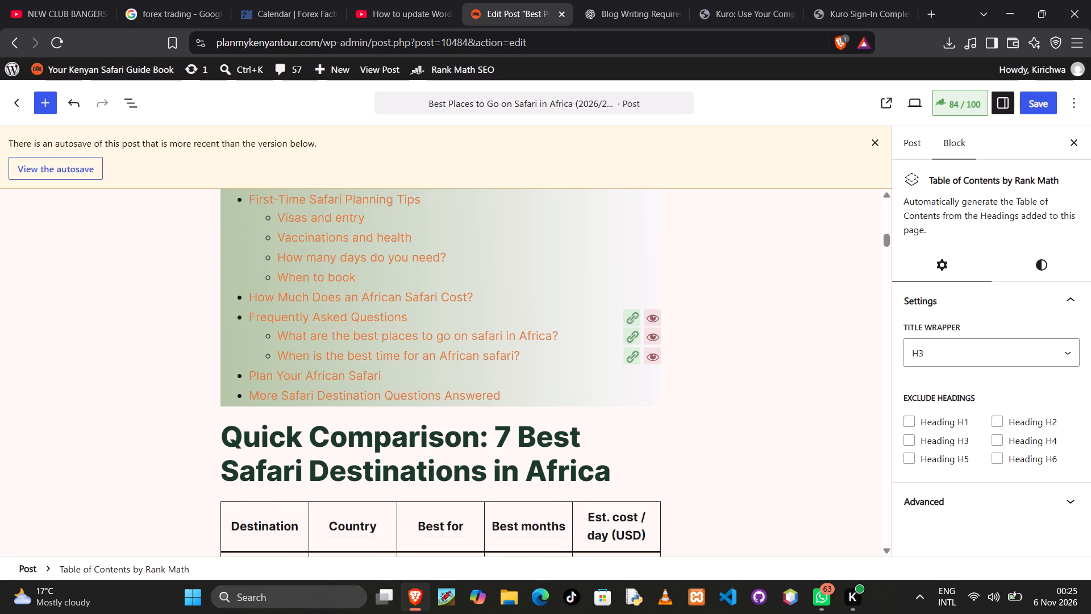
Delete the entry "When is the best time for an African safari?" under Frequently Asked Questions in the table of contents.
key(BackSpace)
key(BackSpace)
key(BackSpace)
key(BackSpace)
key(BackSpace)
key(BackSpace)
key(BackSpace)
key(BackSpace)
key(BackSpace)
key(BackSpace)
key(BackSpace)
key(BackSpace)
key(BackSpace)
key(BackSpace)
key(BackSpace)
key(BackSpace)
key(BackSpace)
key(BackSpace)
key(BackSpace)
key(BackSpace)
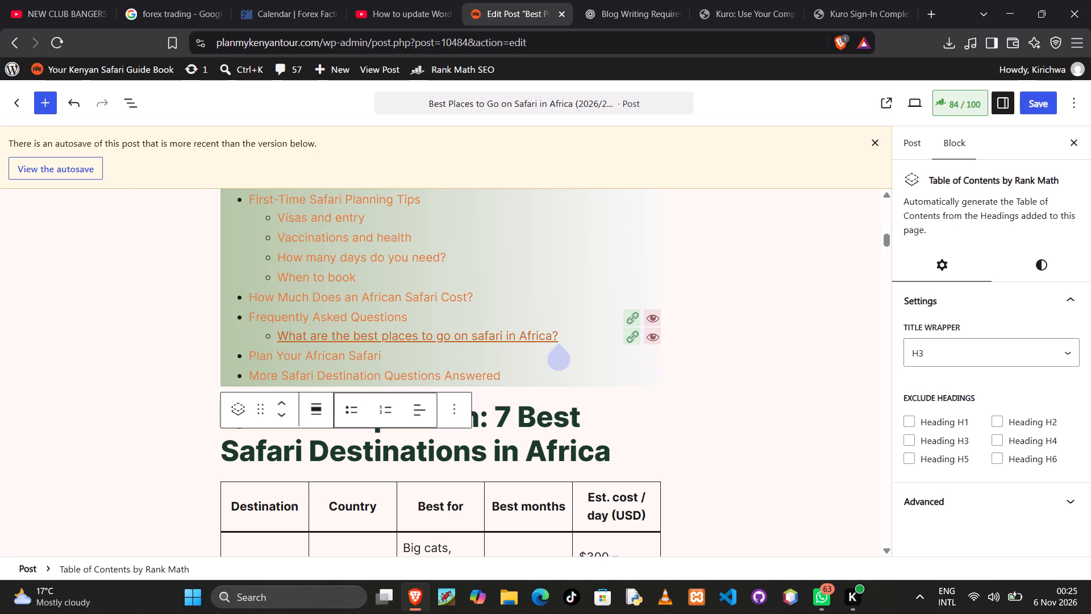
Delete the entry "What are the best places to go on safari in Africa?" under Frequently Asked Questions in the table of contents.
key(BackSpace)
key(BackSpace)
key(BackSpace)
key(BackSpace)
key(BackSpace)
key(BackSpace)
key(BackSpace)
key(BackSpace)
key(BackSpace)
key(BackSpace)
key(BackSpace)
key(BackSpace)
key(BackSpace)
key(BackSpace)
key(BackSpace)
key(BackSpace)
key(BackSpace)
key(BackSpace)
key(BackSpace)
key(BackSpace)
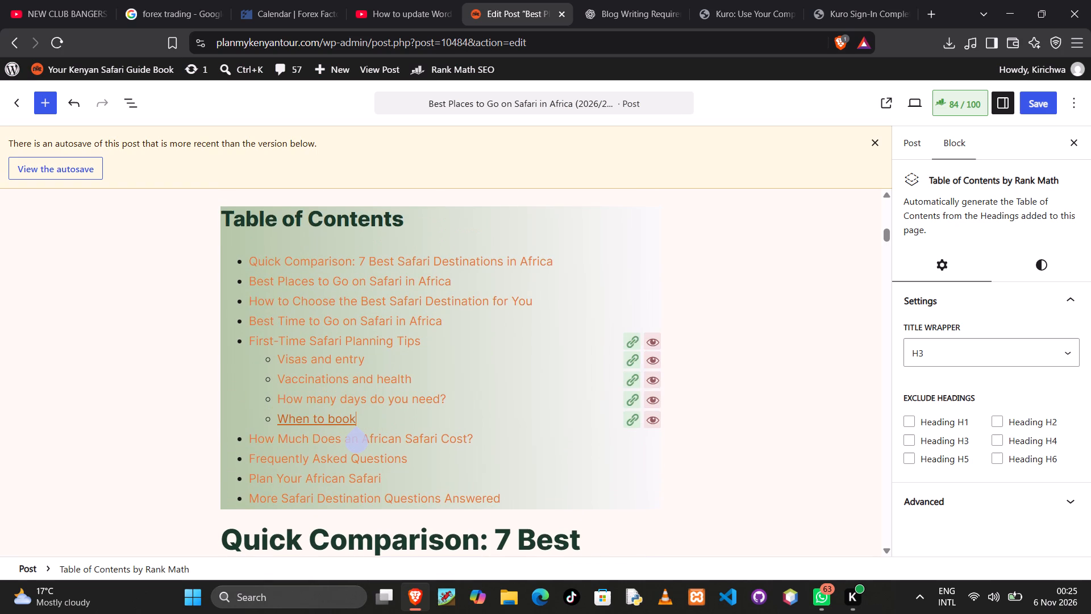
Delete the entry "When to book" under First-Time Safari Planning Tips in the table of contents.
key(BackSpace)
key(BackSpace)
key(BackSpace)
key(BackSpace)
key(BackSpace)
key(BackSpace)
key(BackSpace)
key(BackSpace)
key(BackSpace)
key(BackSpace)
key(BackSpace)
key(BackSpace)
key(BackSpace)
key(BackSpace)
key(BackSpace)
key(BackSpace)
key(BackSpace)
key(BackSpace)
key(BackSpace)
key(BackSpace)
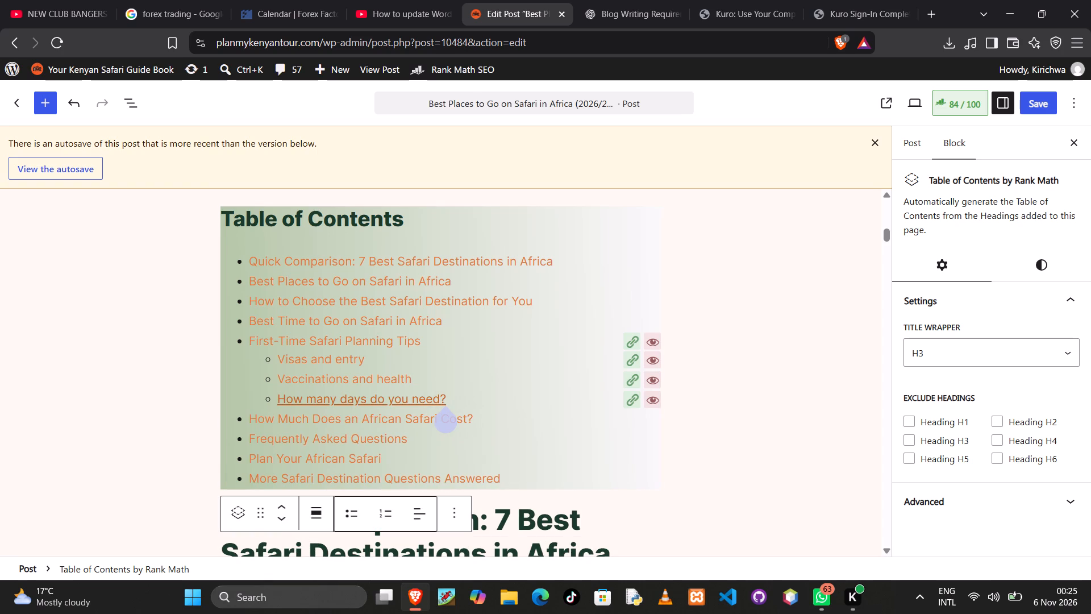
Delete the entry "How many days do you need?" under First-Time Safari Planning Tips in the table of contents.
key(BackSpace)
key(BackSpace)
key(BackSpace)
key(BackSpace)
key(BackSpace)
key(BackSpace)
key(BackSpace)
key(BackSpace)
key(BackSpace)
key(BackSpace)
key(BackSpace)
key(BackSpace)
key(BackSpace)
key(BackSpace)
key(BackSpace)
key(BackSpace)
key(BackSpace)
key(BackSpace)
key(BackSpace)
key(BackSpace)
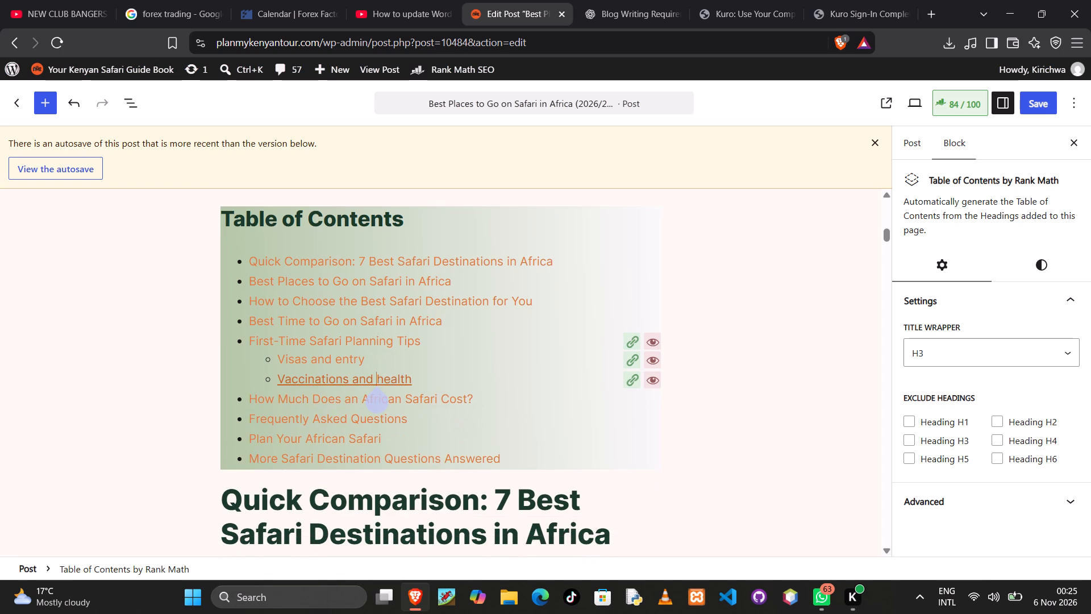
Delete the entry "Vaccinations and health" under First-Time Safari Planning Tips in the table of contents.
key(BackSpace)
key(BackSpace)
key(BackSpace)
key(BackSpace)
key(BackSpace)
key(BackSpace)
key(BackSpace)
key(BackSpace)
key(BackSpace)
key(BackSpace)
key(BackSpace)
key(BackSpace)
key(BackSpace)
key(BackSpace)
key(BackSpace)
key(BackSpace)
key(BackSpace)
key(BackSpace)
key(BackSpace)
key(BackSpace)
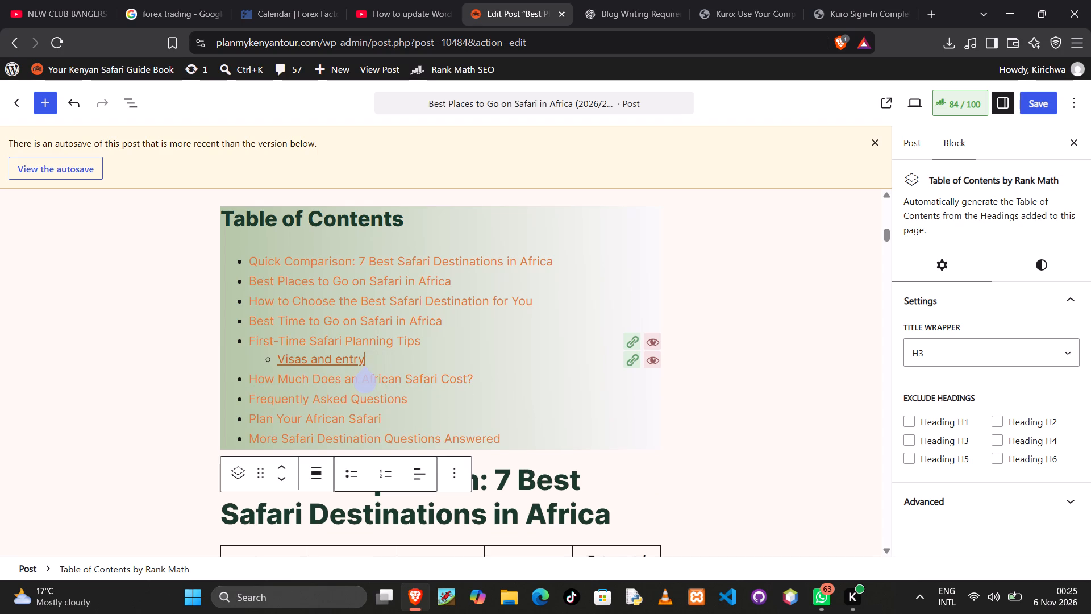
Delete the entry "Visas and entry" under First-Time Safari Planning Tips in the table of contents.
key(BackSpace)
key(BackSpace)
key(BackSpace)
key(BackSpace)
key(BackSpace)
key(BackSpace)
key(BackSpace)
key(BackSpace)
key(BackSpace)
key(BackSpace)
key(BackSpace)
key(BackSpace)
key(BackSpace)
key(BackSpace)
key(BackSpace)
key(BackSpace)
key(BackSpace)
key(BackSpace)
key(BackSpace)
key(BackSpace)
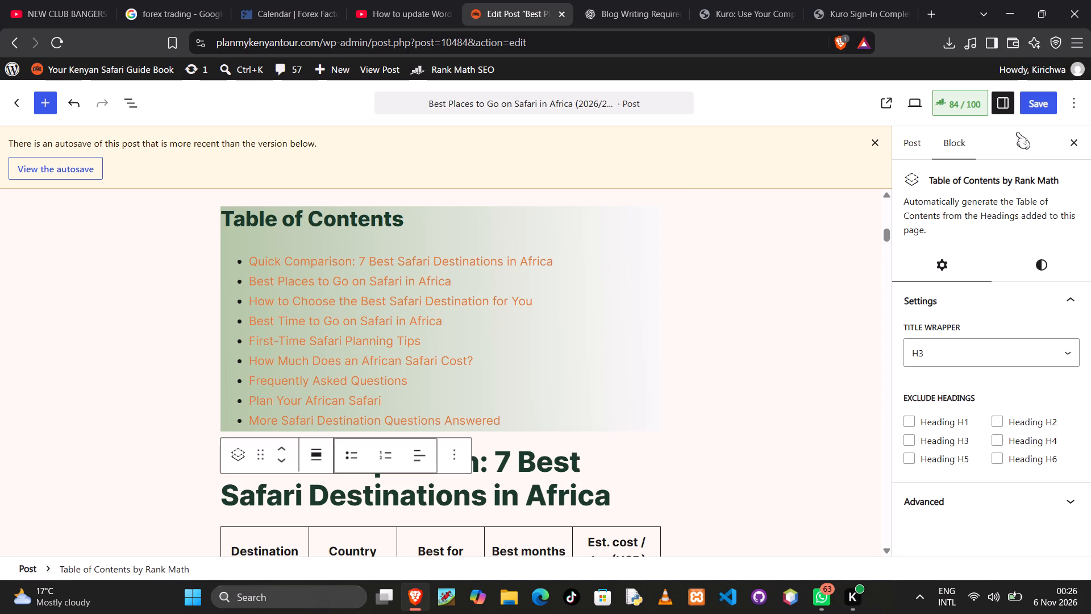
Save the post with the trimmed table of contents.
click(1032, 99)
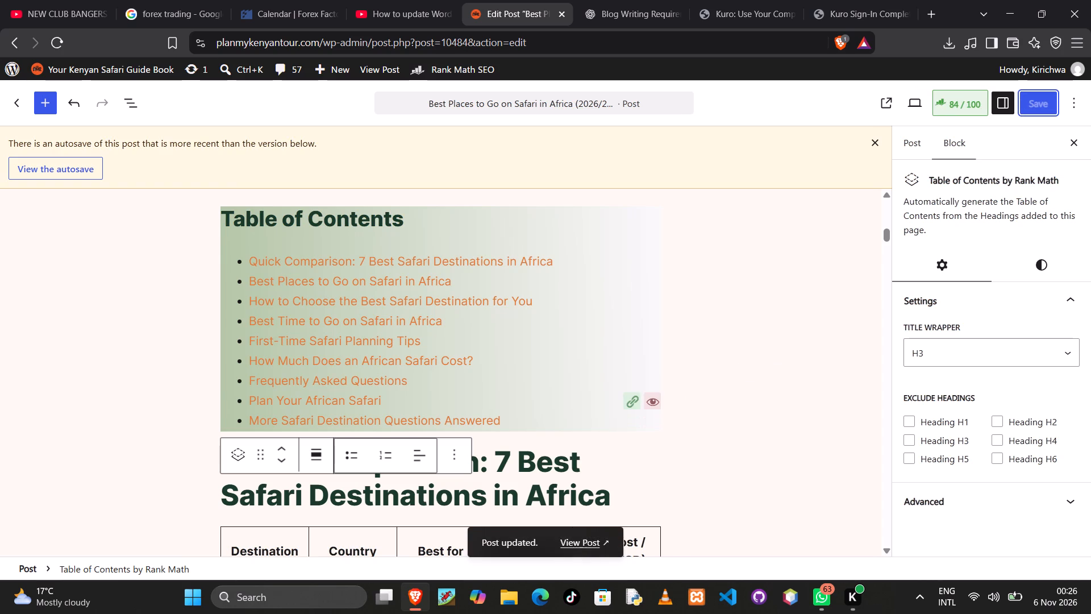
View the published post and test the "First-Time Safari Planning Tips" and "Plan Your African Safari" table of contents links, then close it.
scroll(670, 401, down, 4)
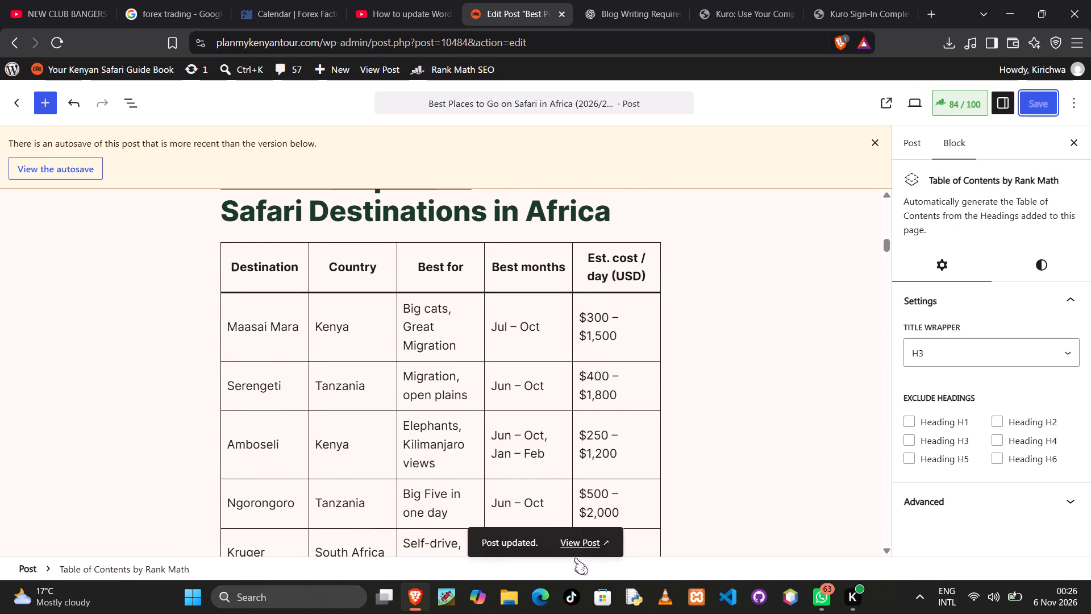
click(578, 541)
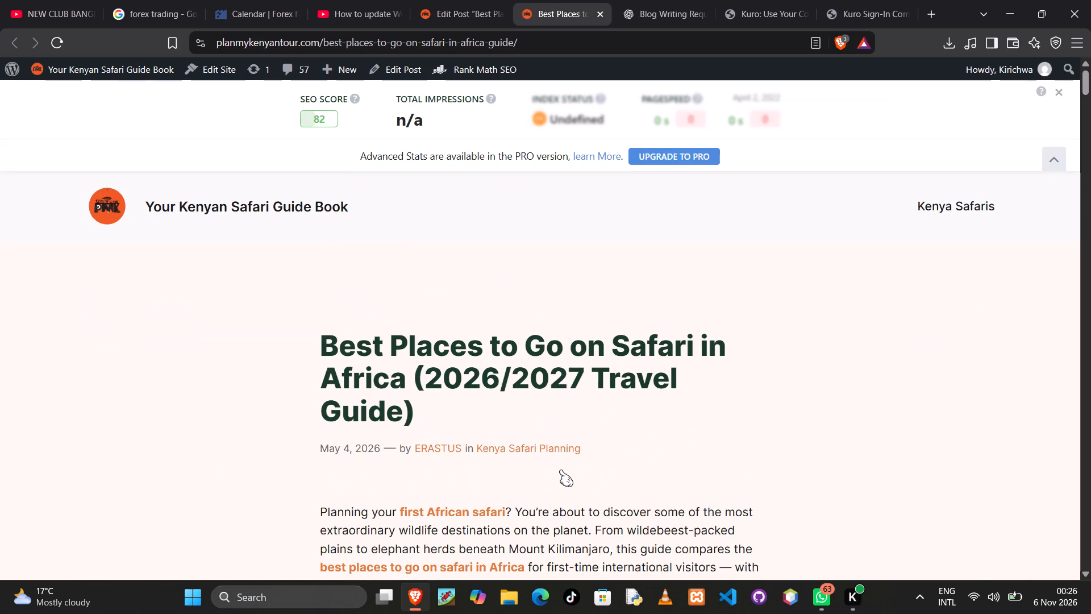
scroll(464, 372, down, 5)
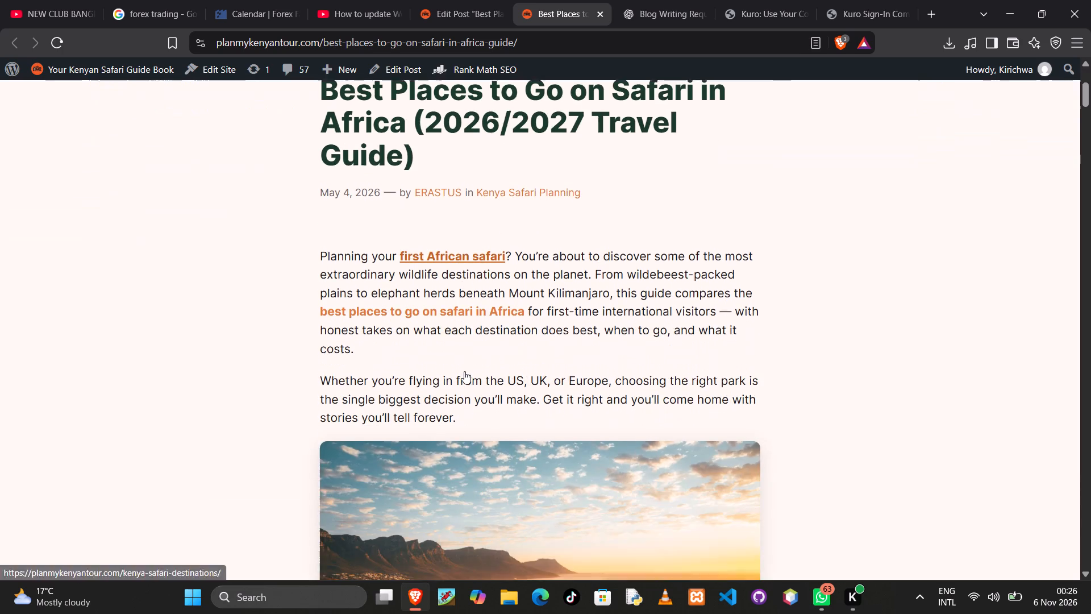
scroll(464, 371, down, 6)
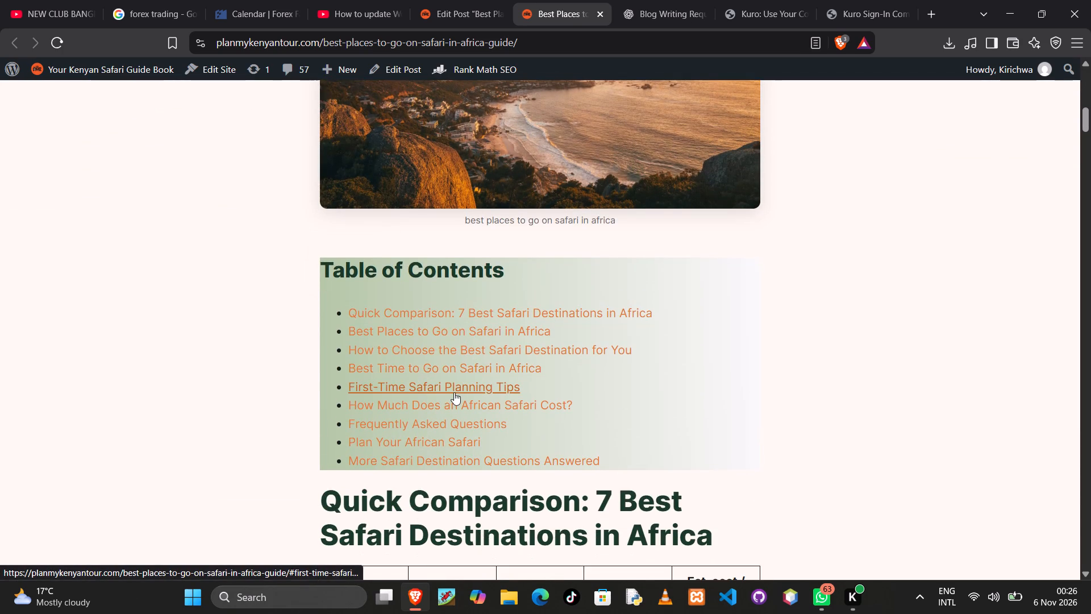
click(452, 384)
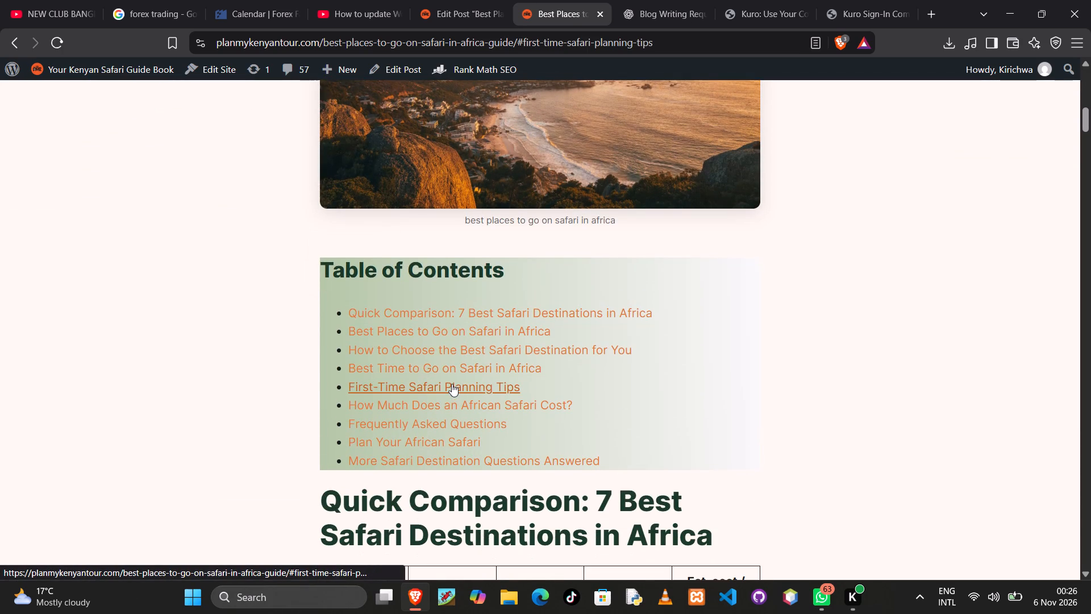
click(417, 442)
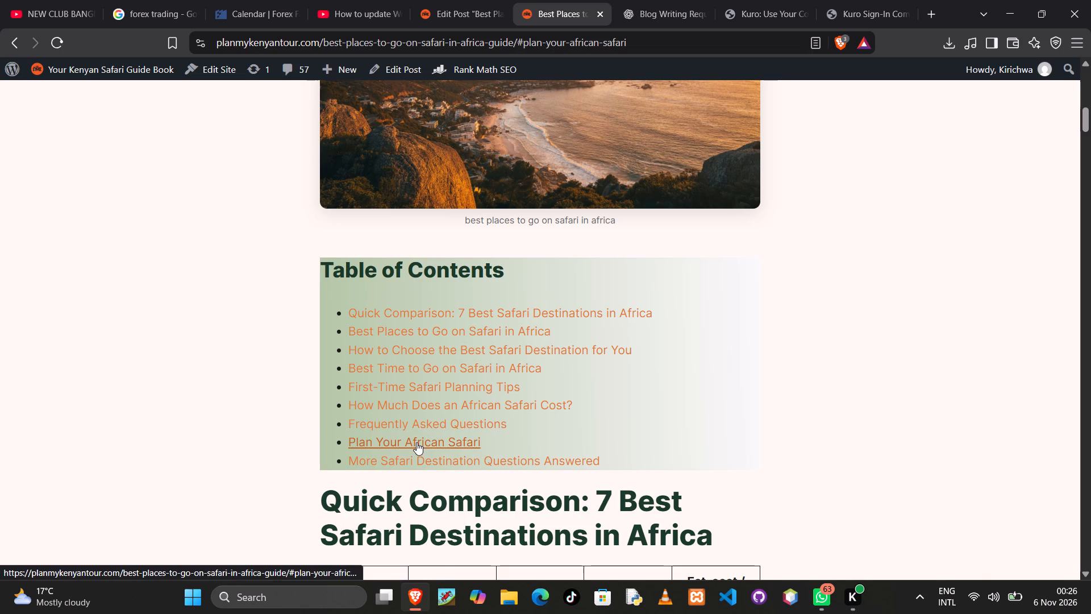
scroll(424, 385, up, 3)
scroll(424, 385, up, 18)
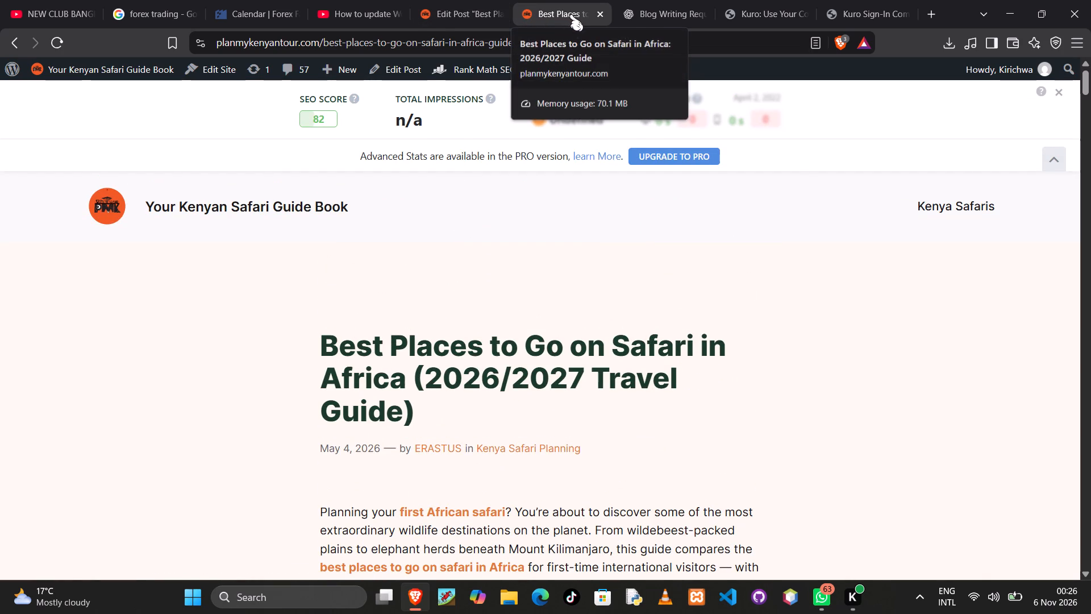
click(599, 13)
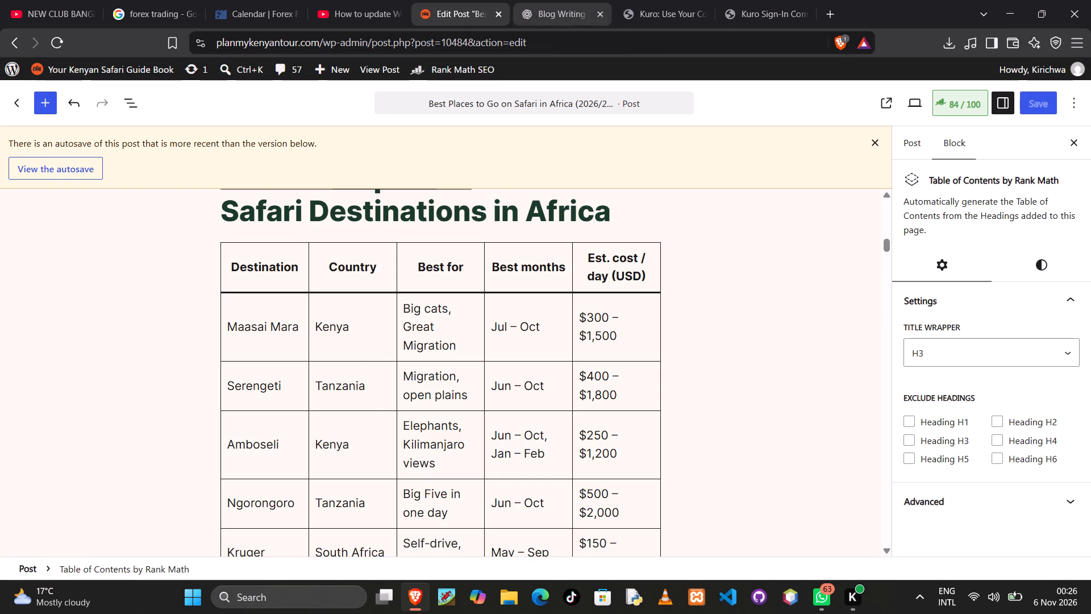
Dismiss the autosave notice above the post in the editor.
scroll(542, 300, up, 16)
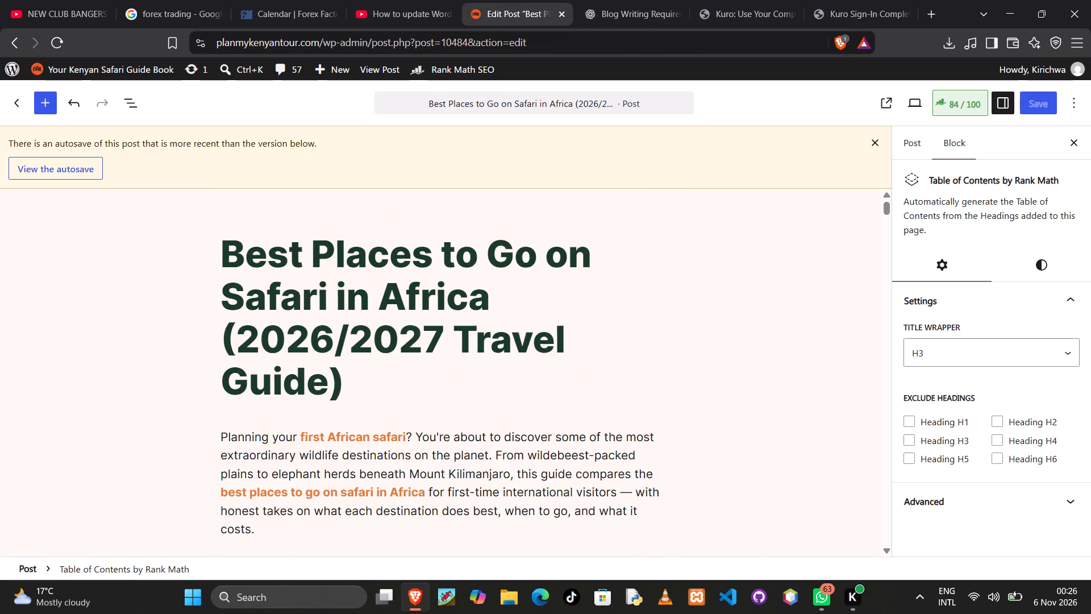
scroll(541, 302, up, 4)
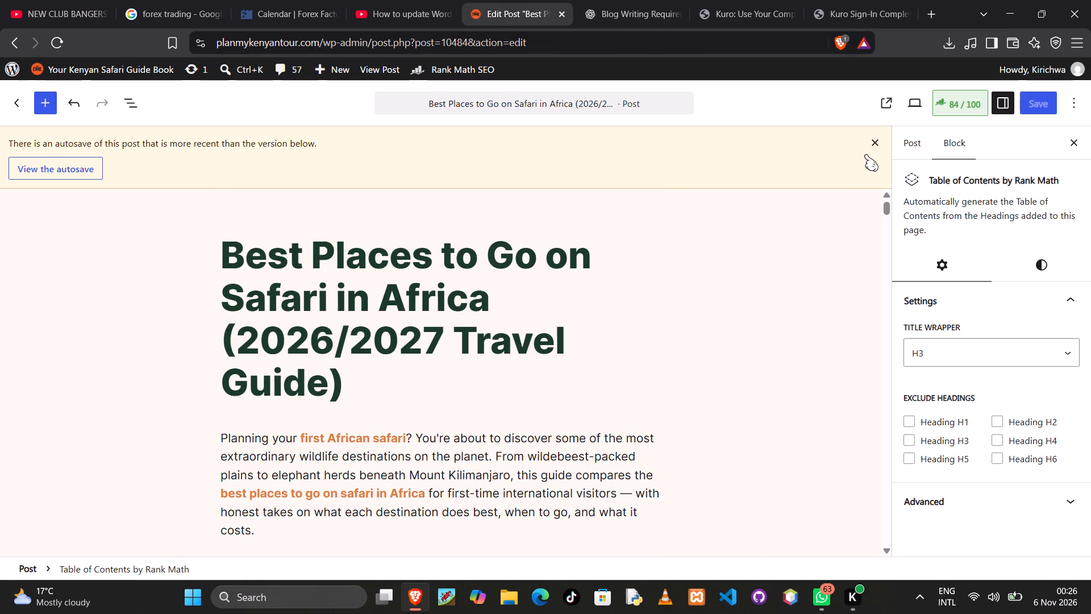
click(873, 143)
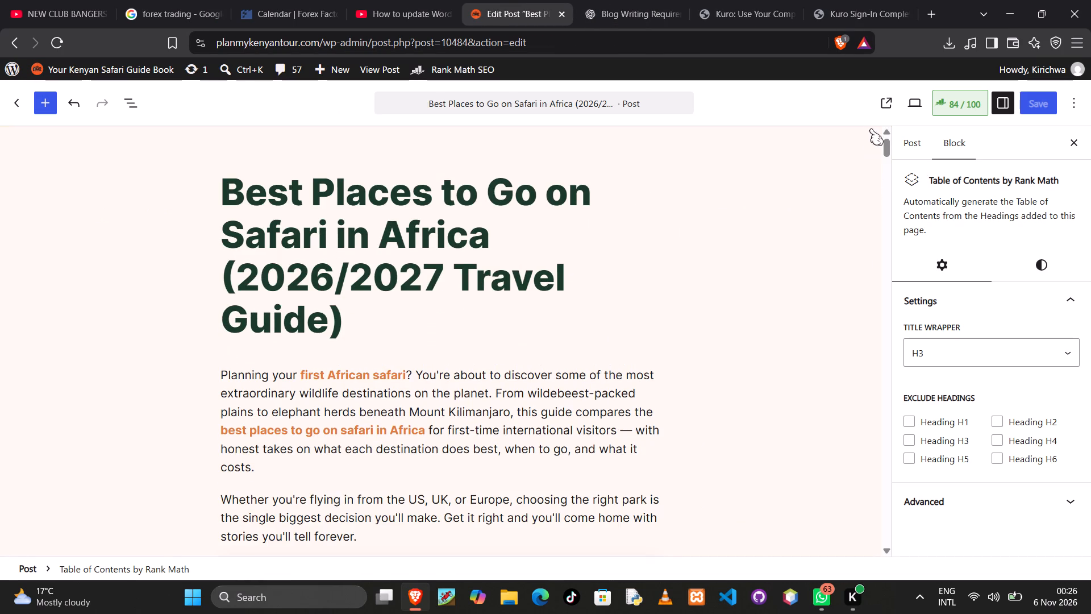
Look through the post's own settings from the summary down to its categories and tags, then close them.
click(907, 144)
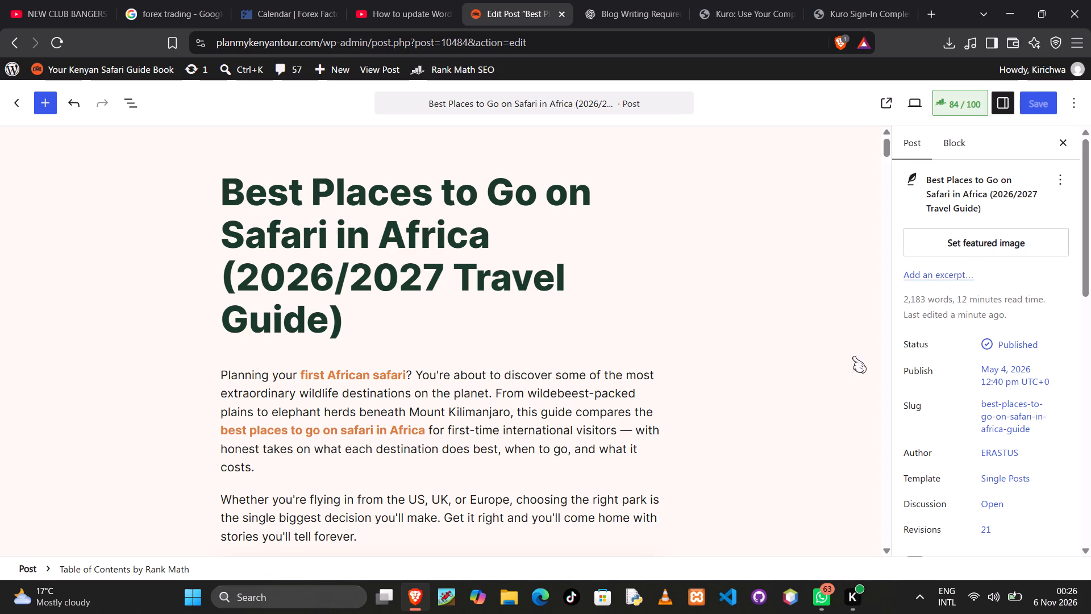
scroll(555, 397, up, 3)
scroll(956, 349, down, 1)
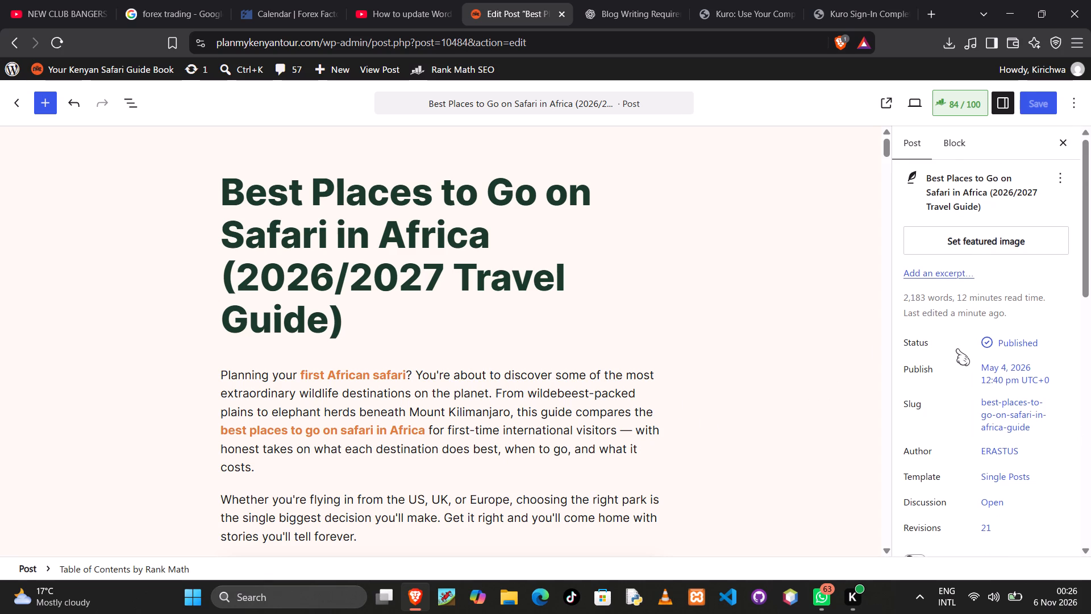
scroll(956, 349, down, 9)
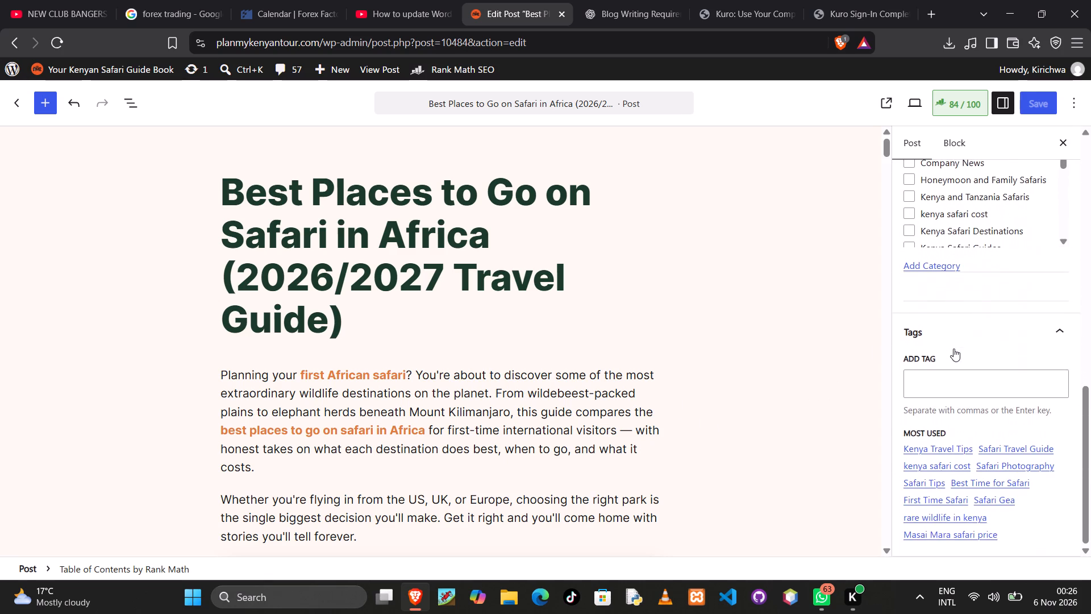
scroll(953, 349, up, 12)
scroll(932, 363, up, 12)
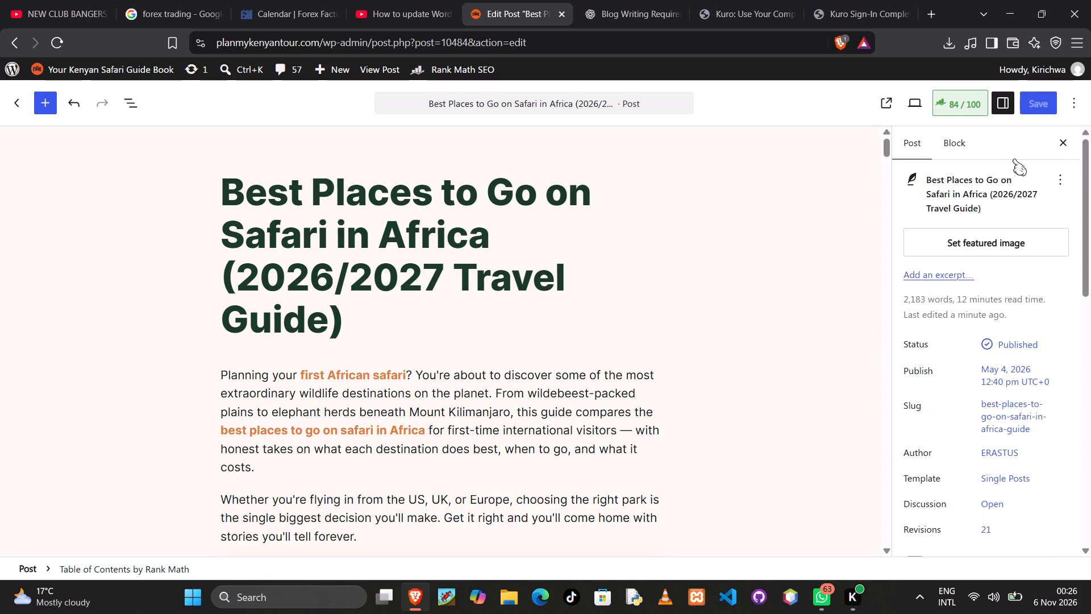
click(1061, 143)
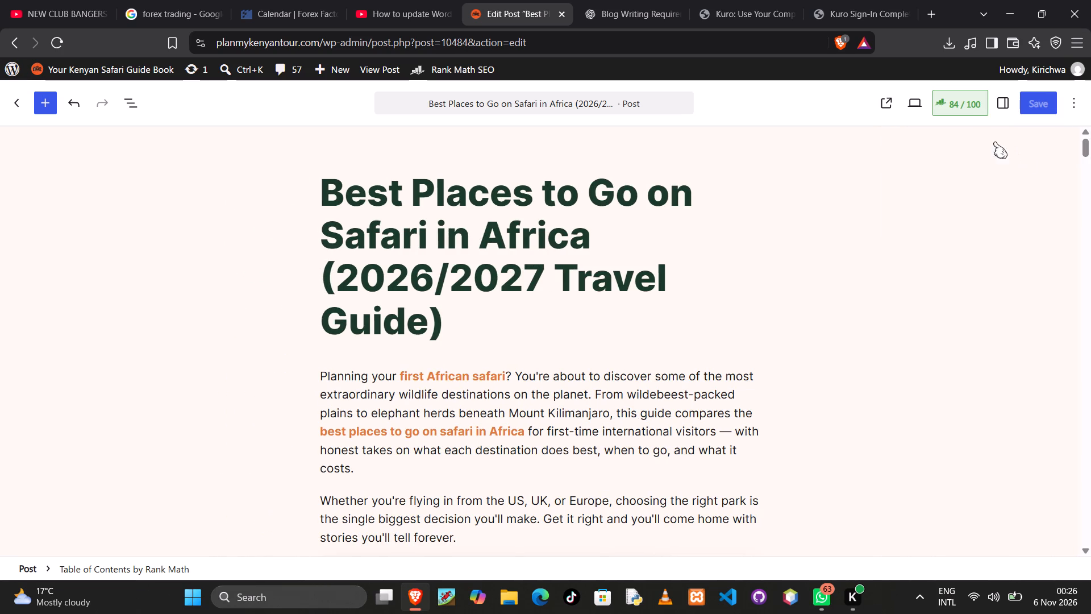
Review the Rank Math Basic SEO, Content Readability and Additional checks for the post, collapsing each section.
click(950, 107)
scroll(967, 396, down, 11)
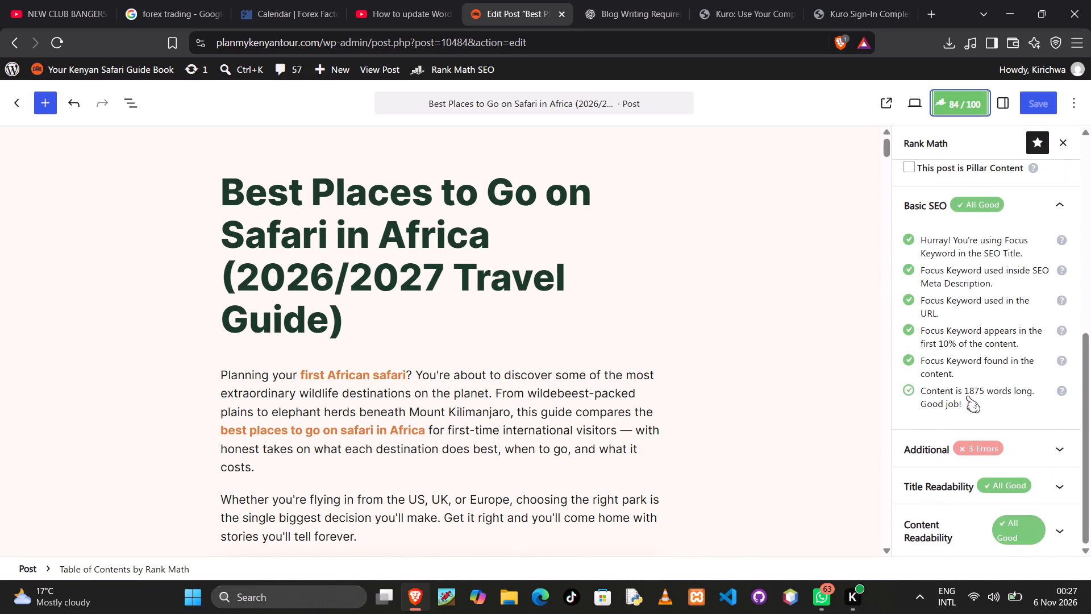
scroll(967, 396, down, 7)
click(1066, 533)
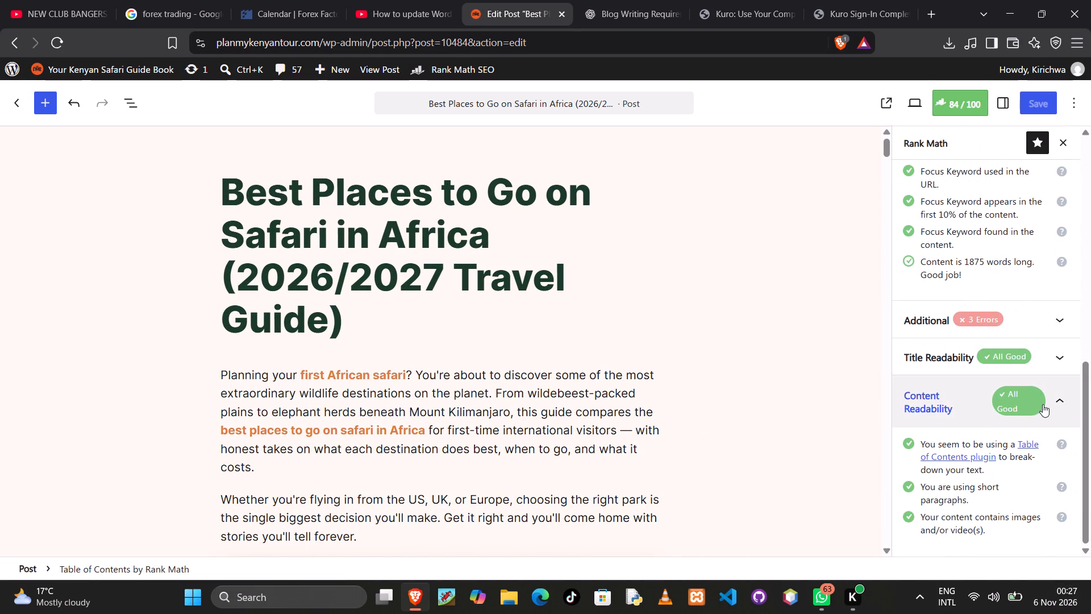
click(1057, 393)
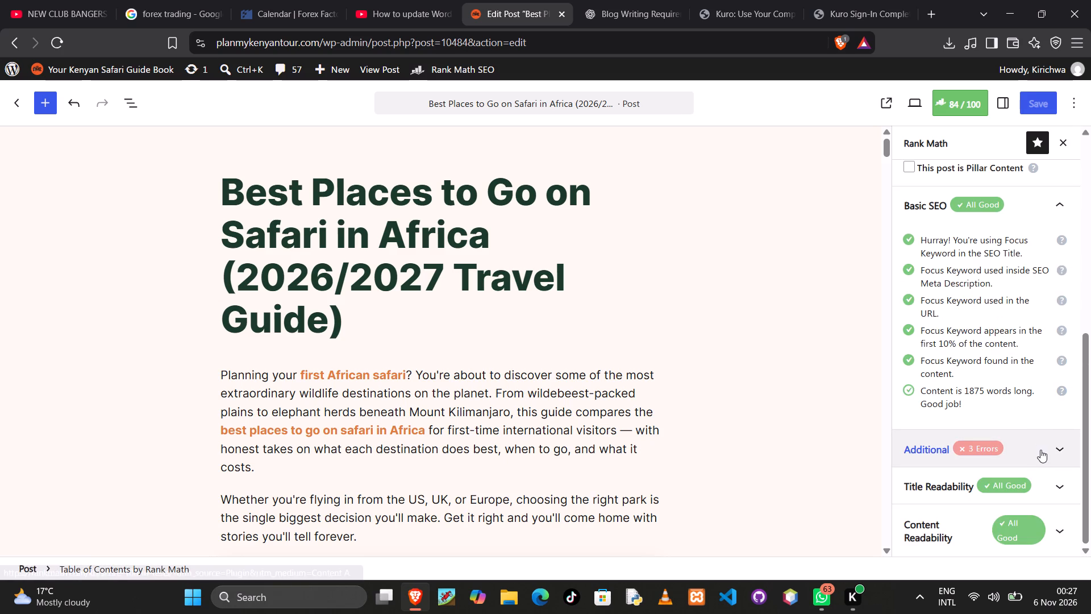
click(1052, 442)
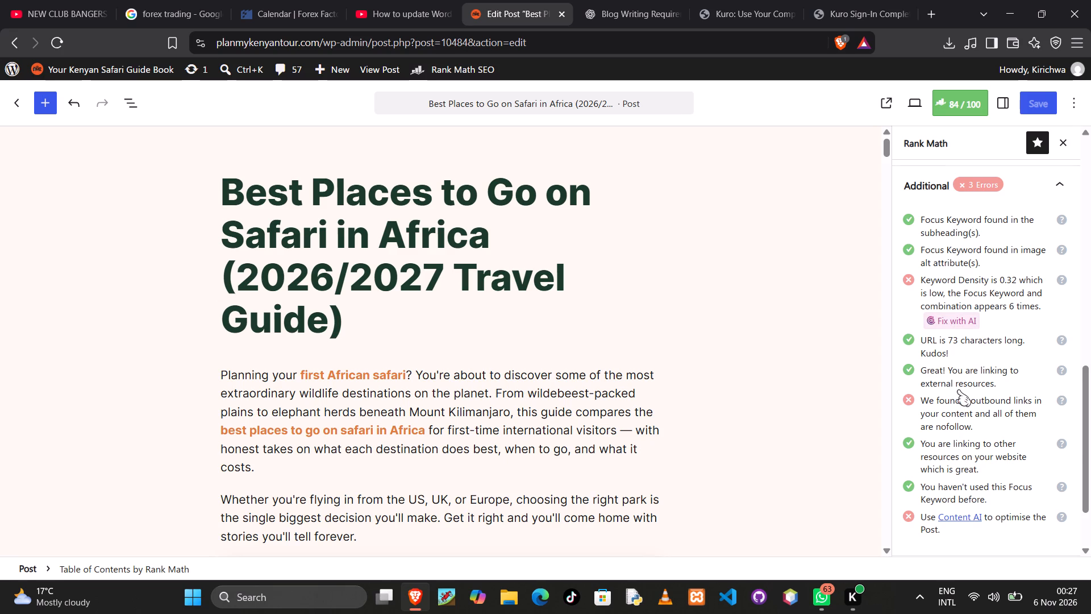
scroll(957, 390, up, 4)
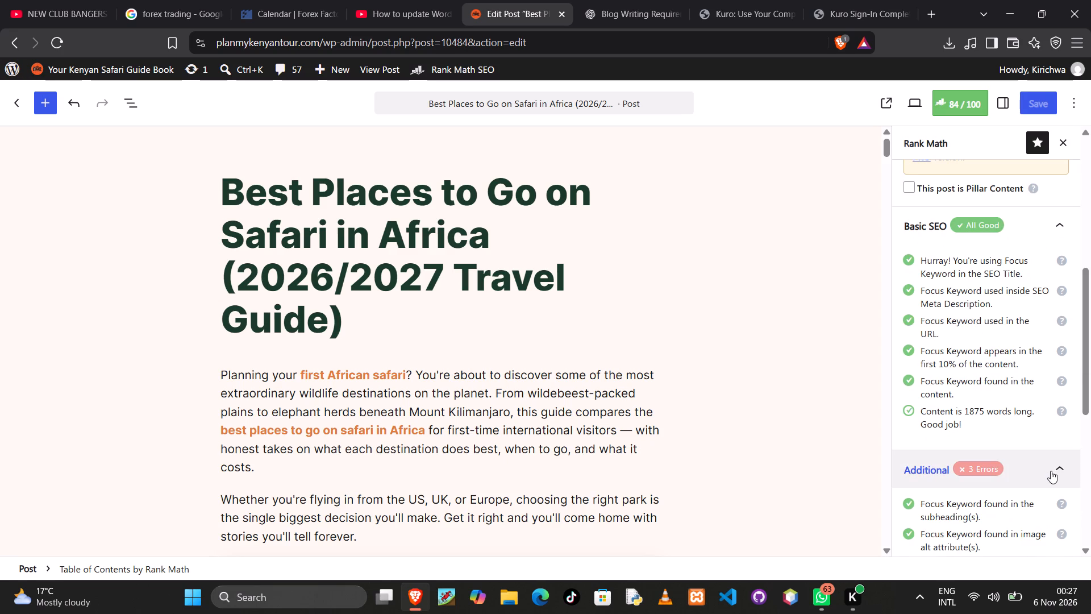
click(1053, 467)
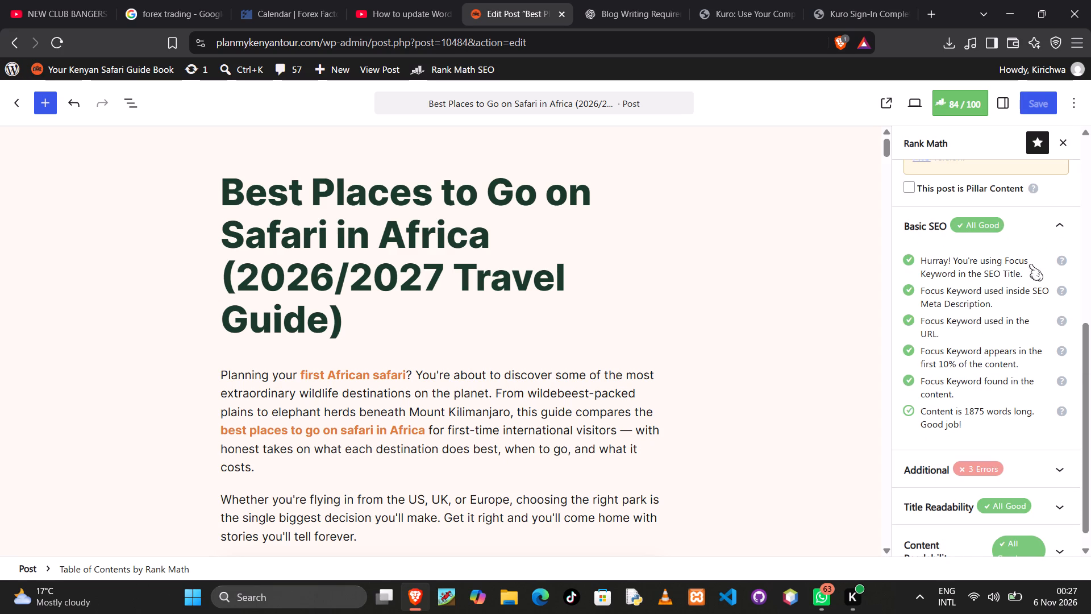
click(1067, 227)
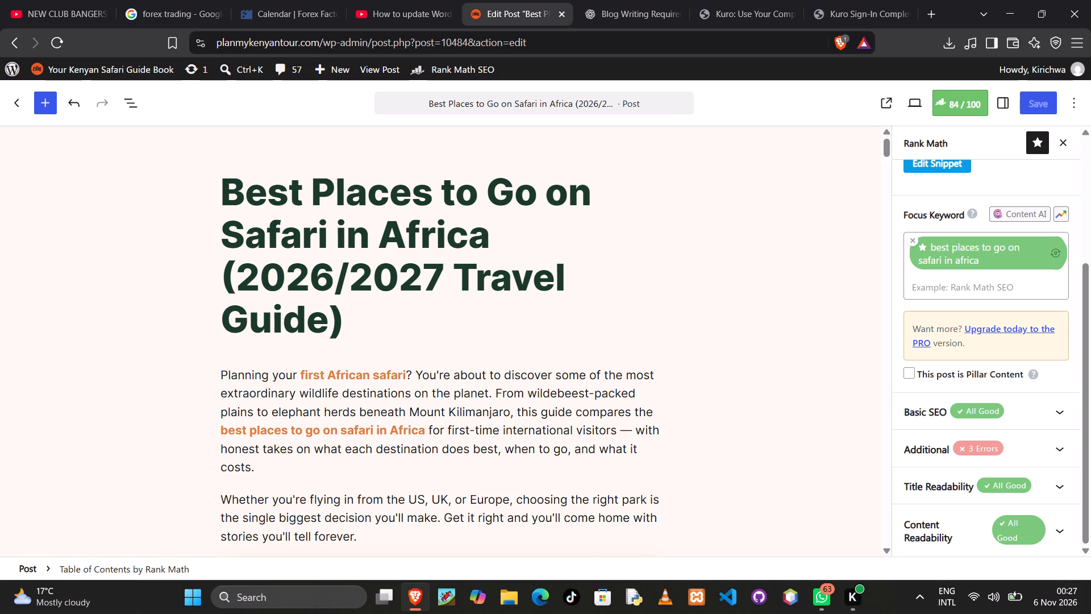
Look through the post body from the title down to the "3. Amboseli, Kenya" section for places to add the focus keyword.
scroll(346, 519, down, 5)
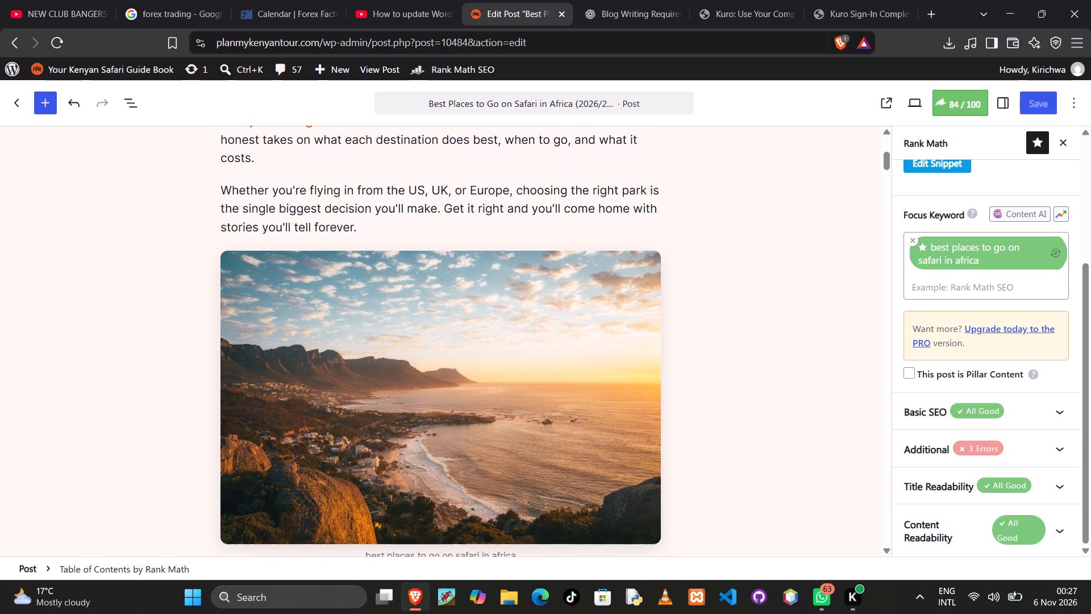
scroll(346, 519, down, 11)
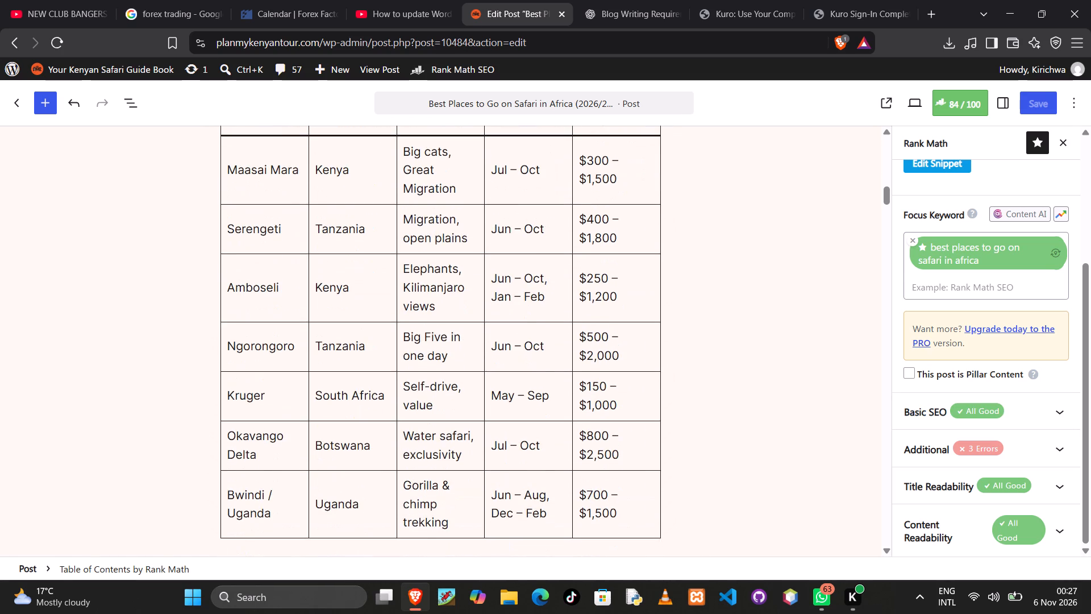
scroll(346, 519, down, 16)
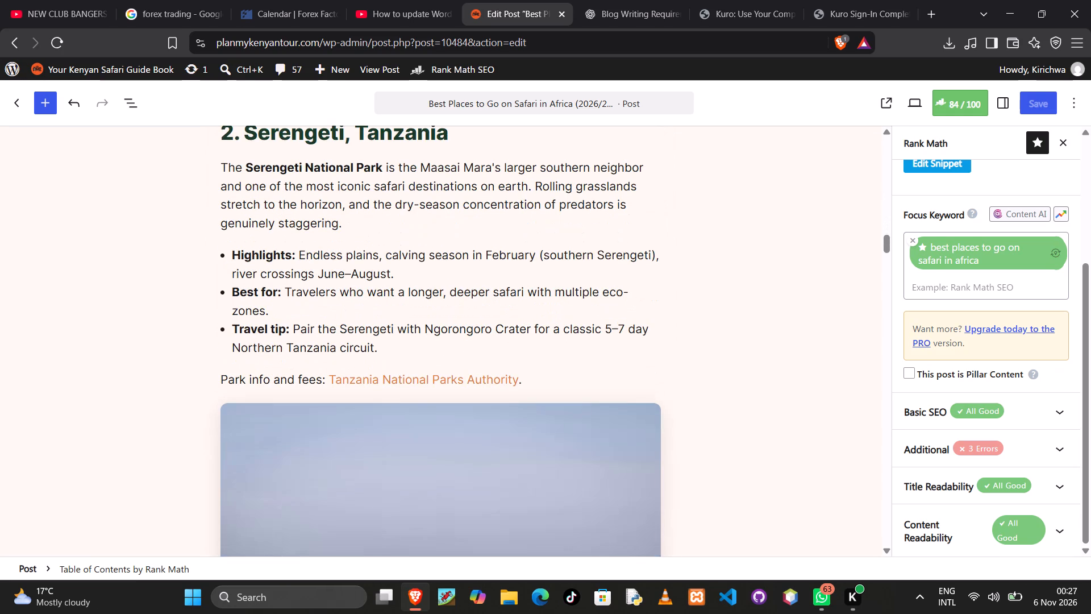
scroll(346, 519, up, 3)
scroll(345, 518, down, 9)
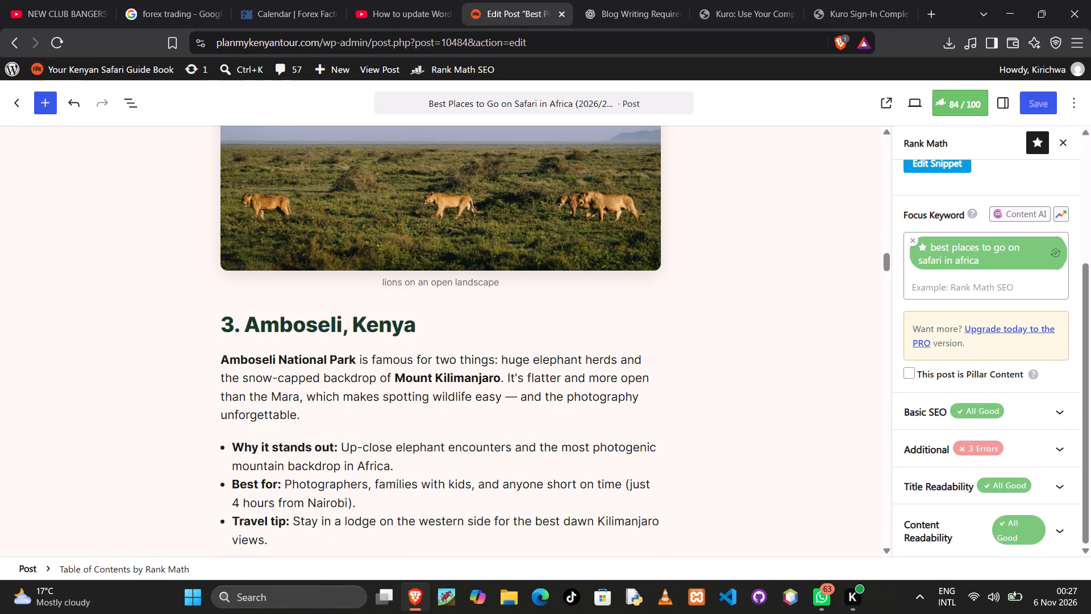
scroll(342, 516, up, 18)
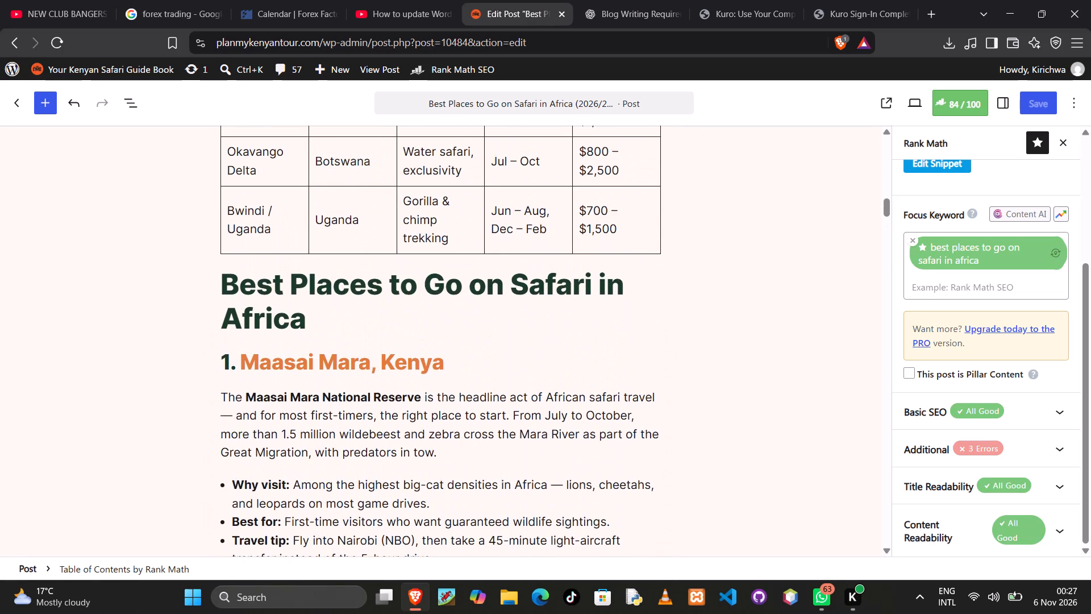
scroll(340, 514, up, 1)
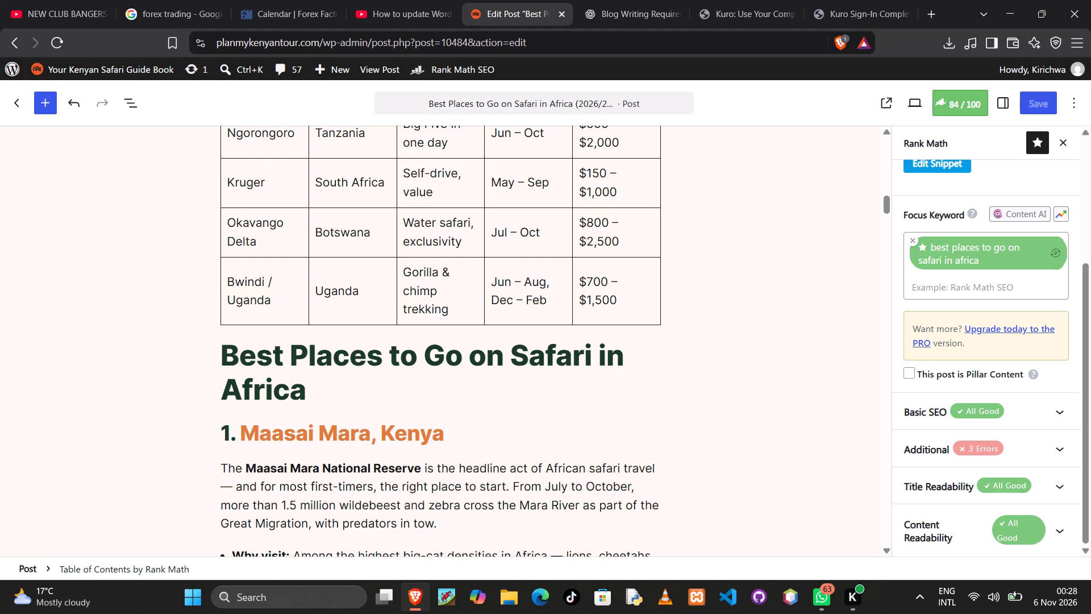
scroll(427, 478, up, 4)
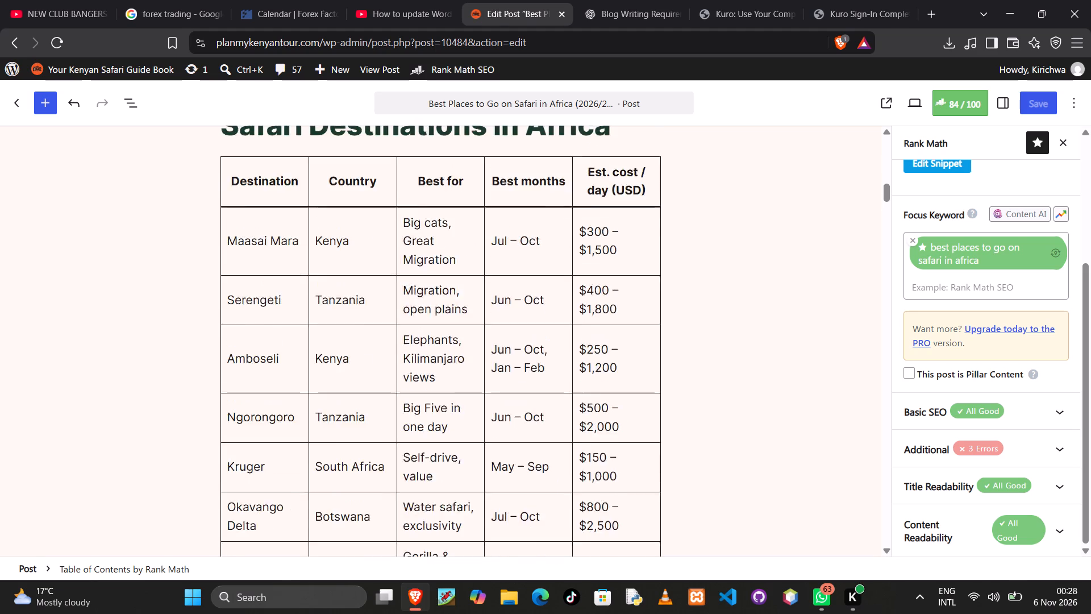
scroll(427, 478, up, 15)
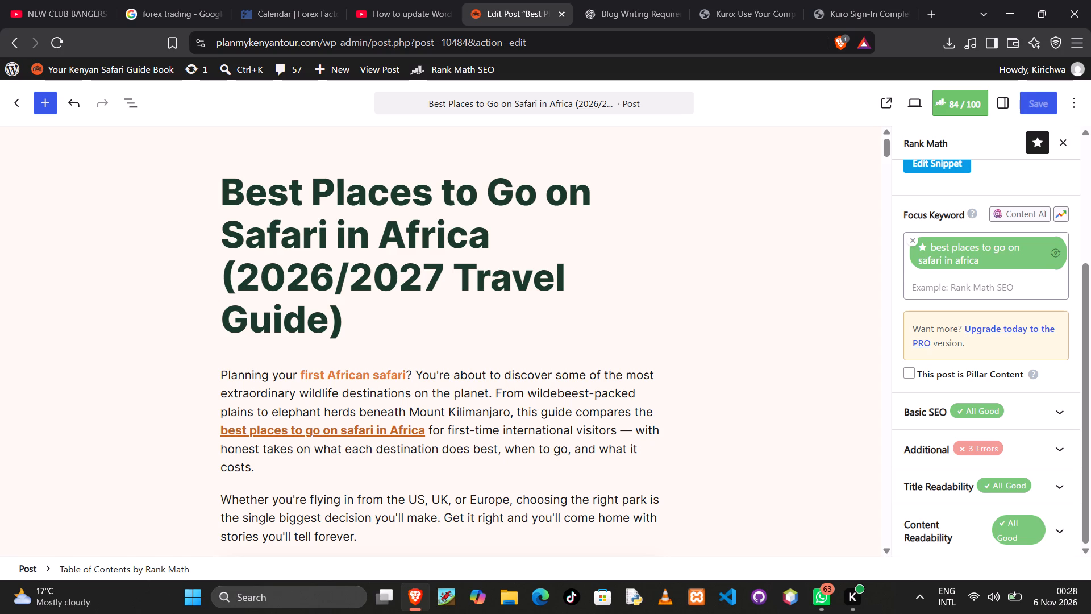
Copy "best places to go on safari in Africa" from the introduction into the Maasai Mara paragraph after "Maasai Mara National Reserve is".
drag(424, 432, 371, 438)
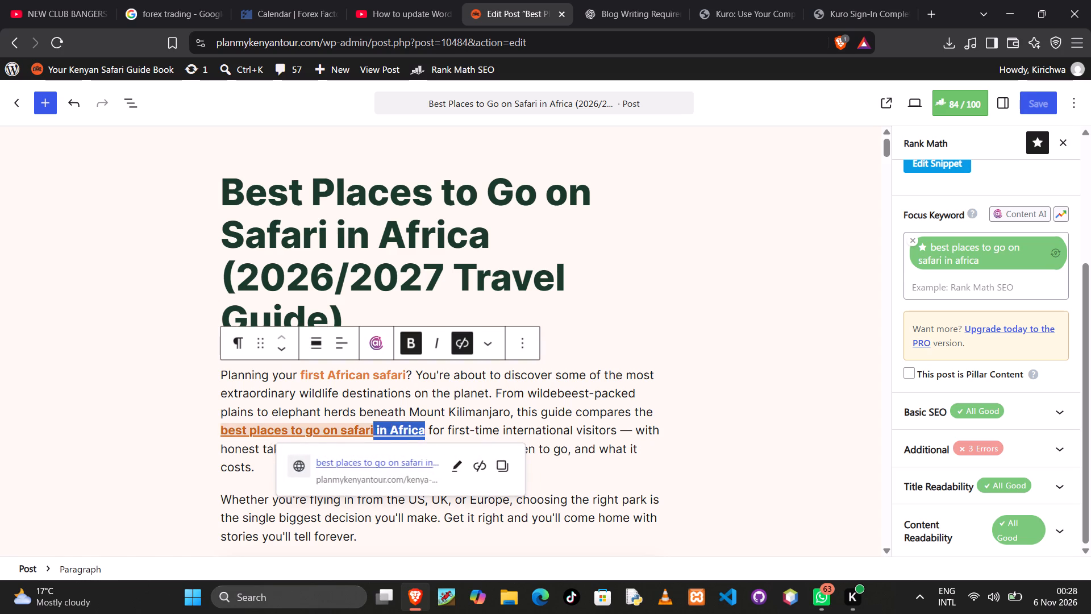
drag(371, 438, 232, 433)
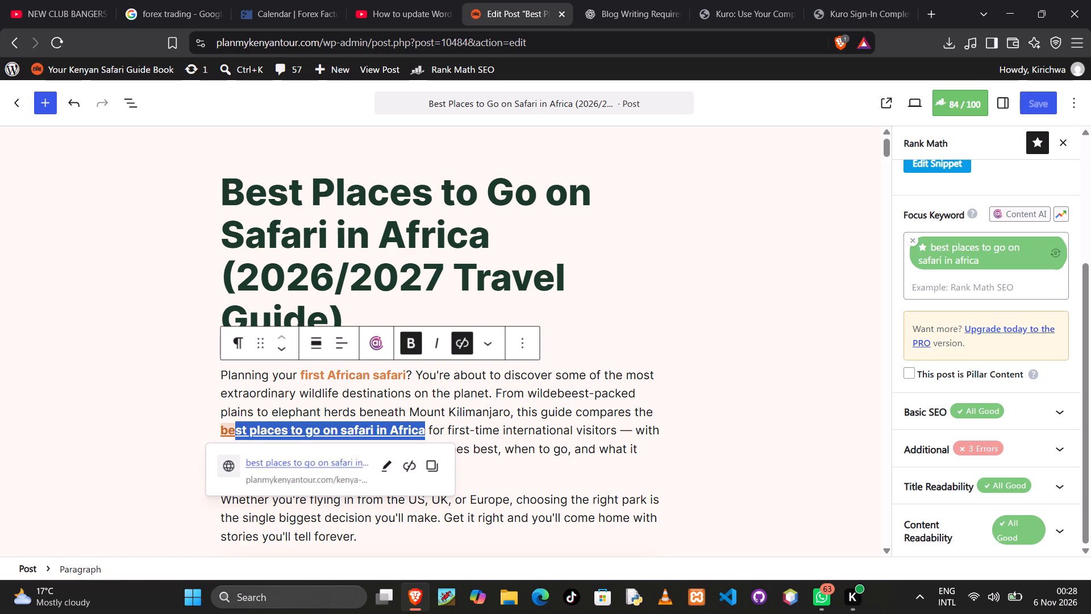
drag(232, 433, 220, 434)
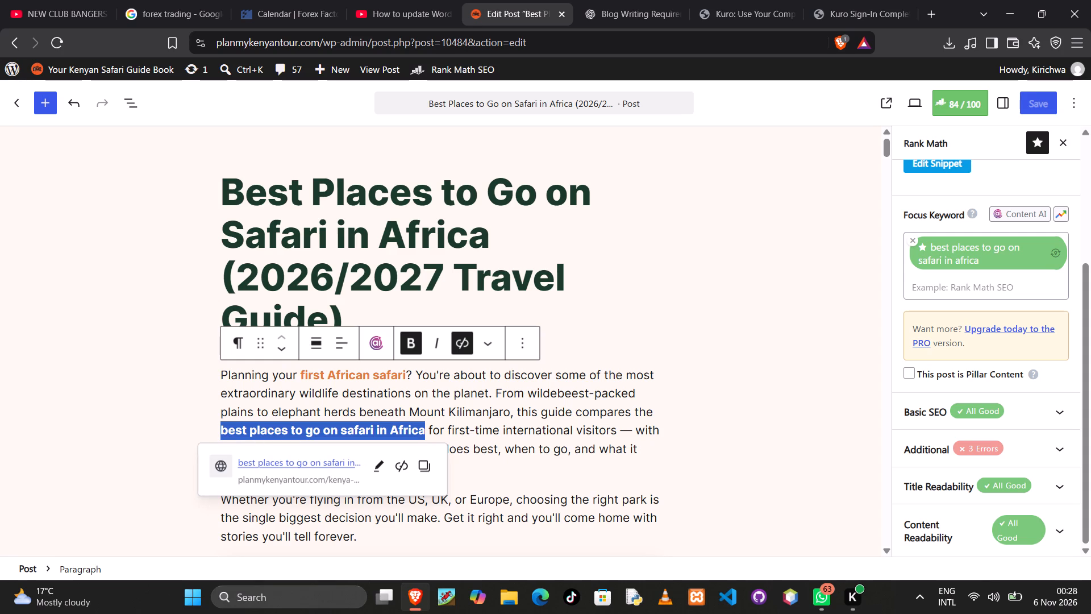
key(ctrl+c)
click(708, 443)
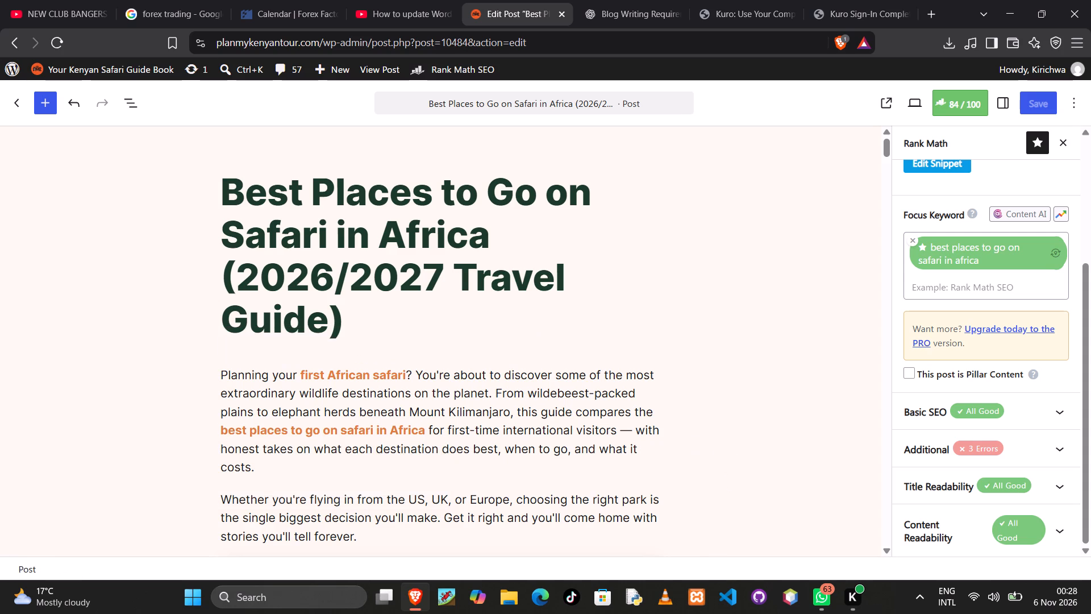
scroll(559, 424, down, 14)
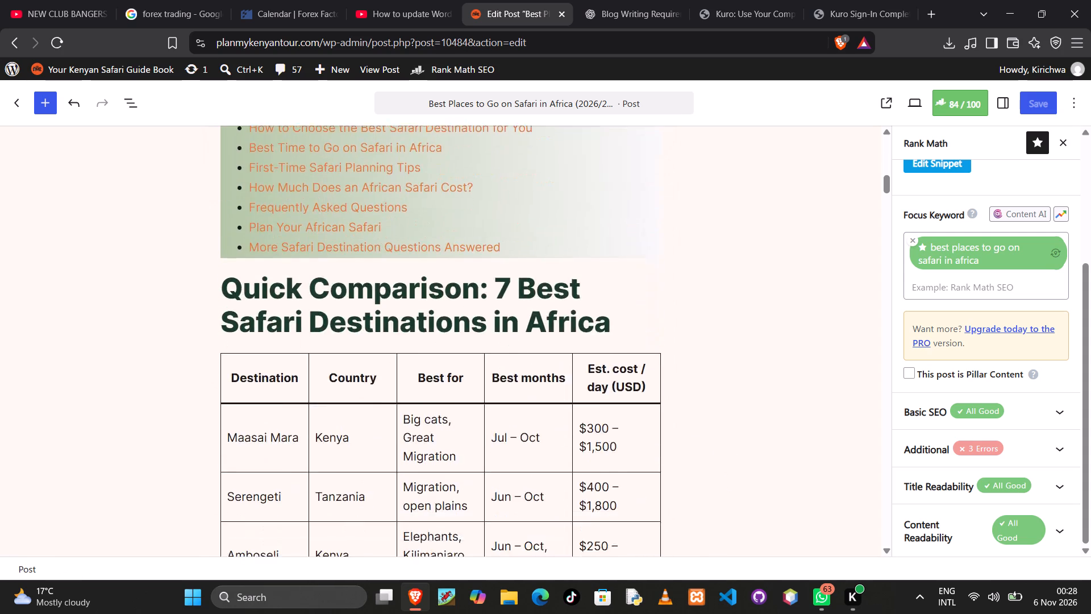
scroll(558, 421, down, 6)
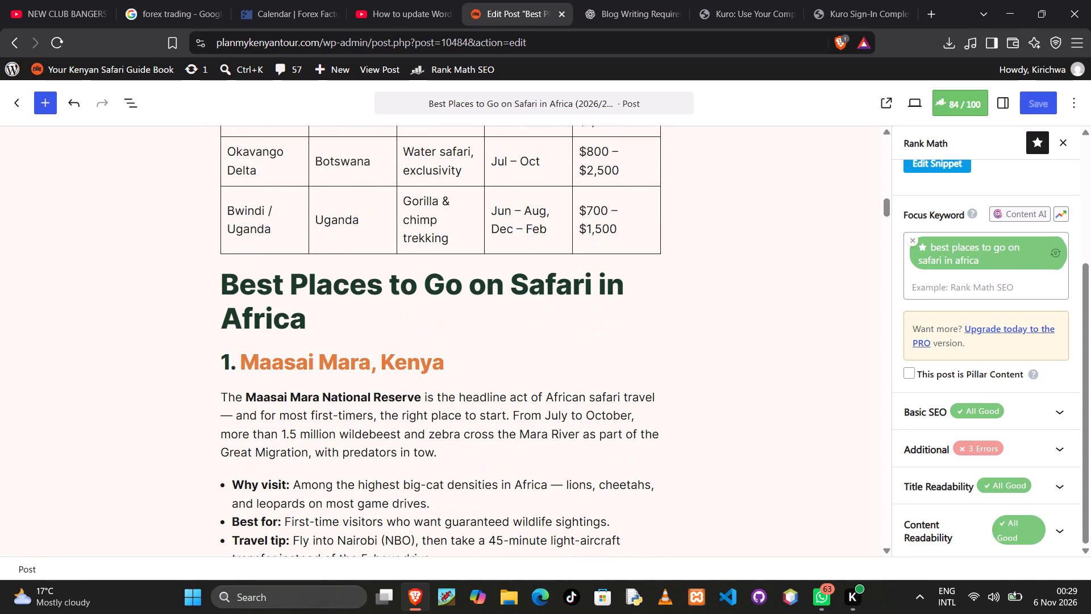
click(432, 397)
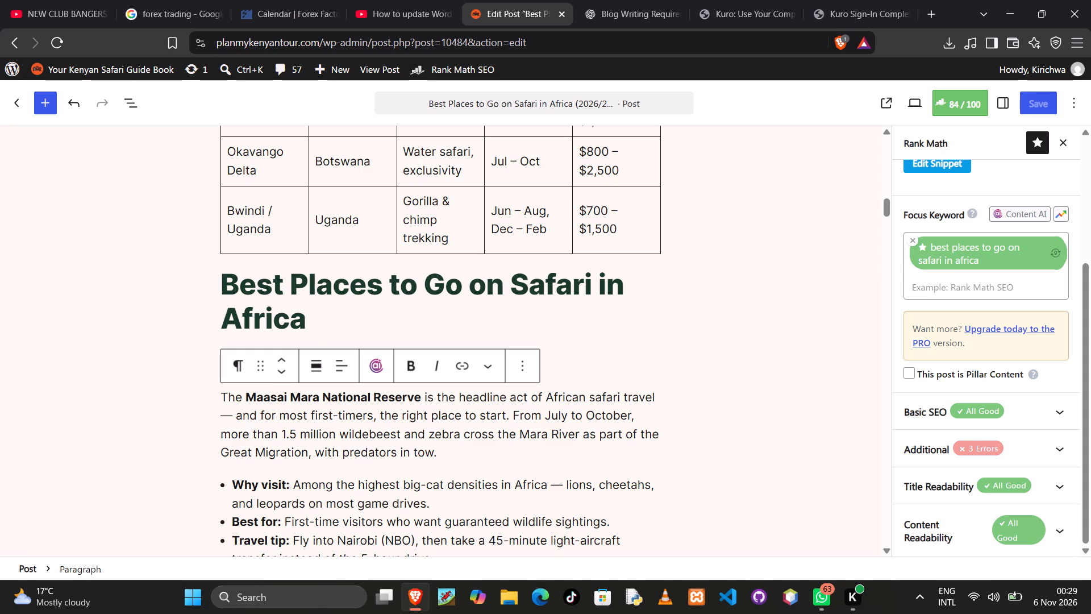
key(space)
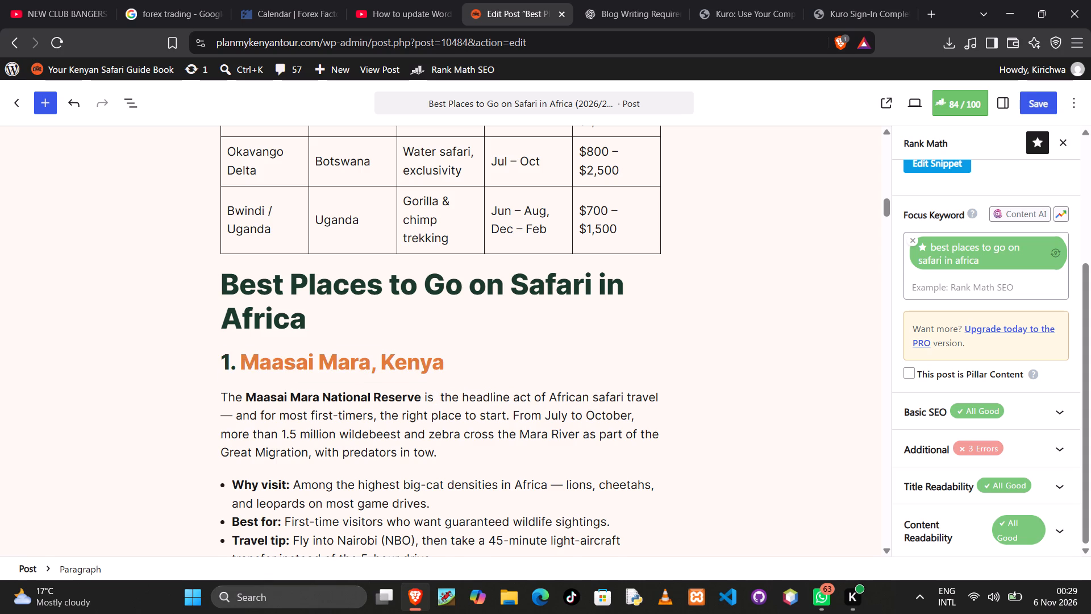
key(ctrl+v)
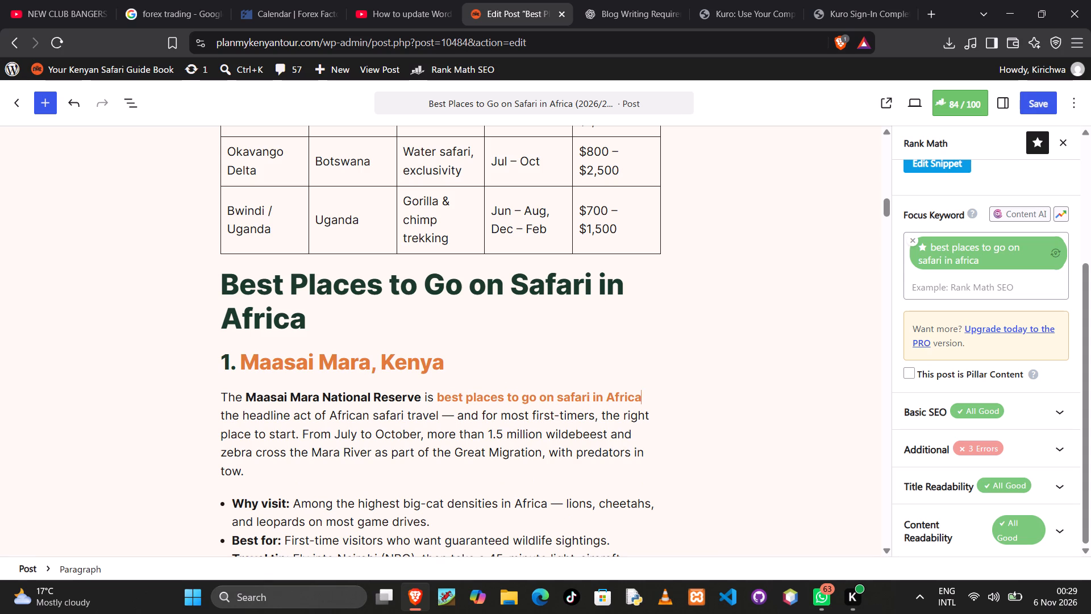
Add "which is" after the inserted phrase so the Maasai Mara sentence continues into "the headline act".
key(space)
text(which)
key(space)
text(is the)
key(space)
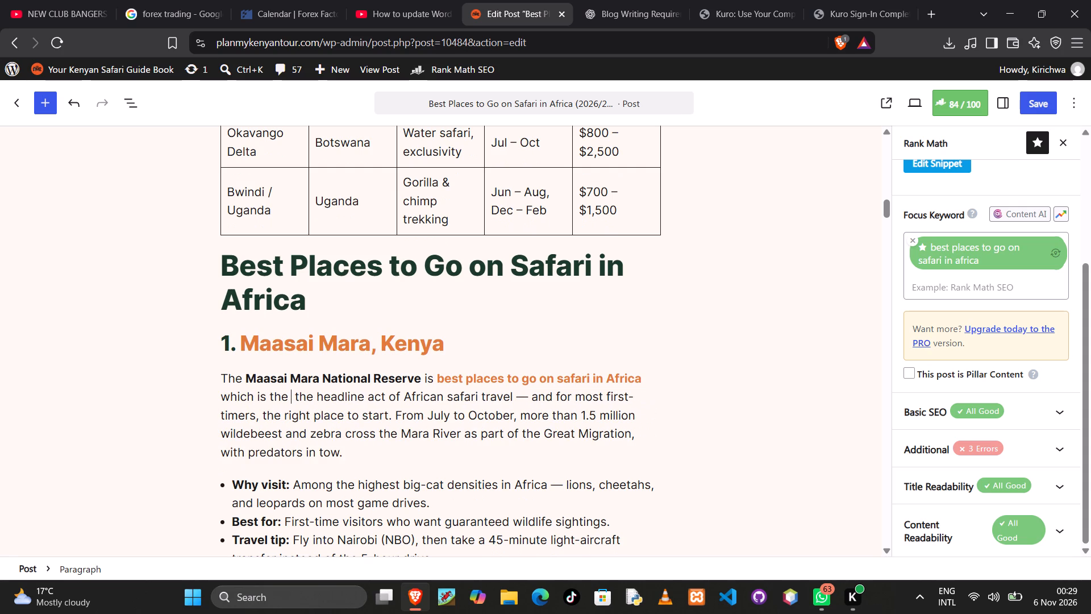
key(BackSpace)
key(BackSpace)
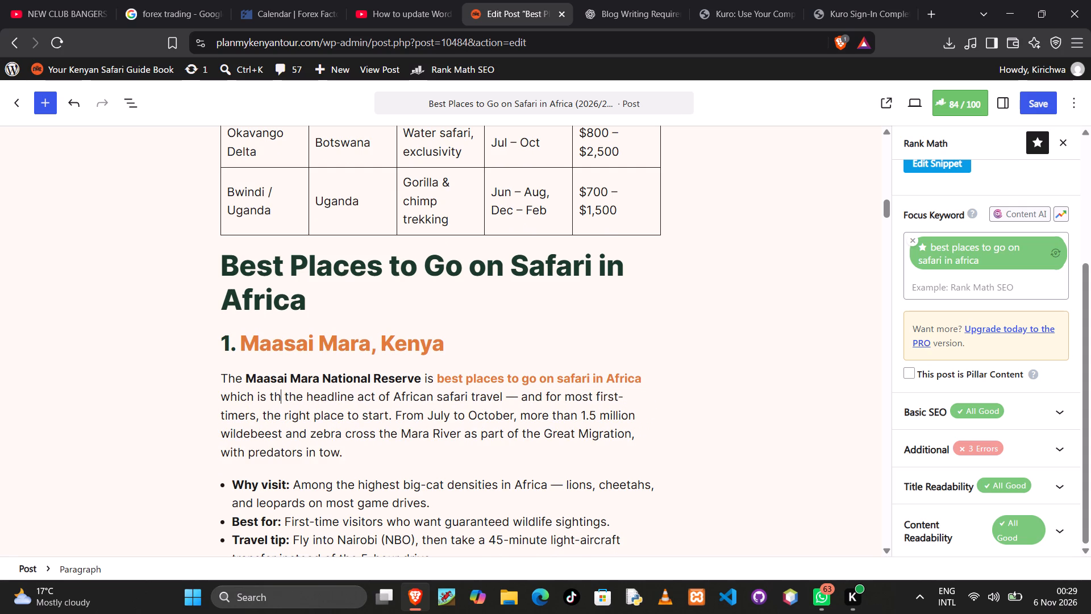
key(BackSpace)
key(BackSpace)
key(BackSpace)
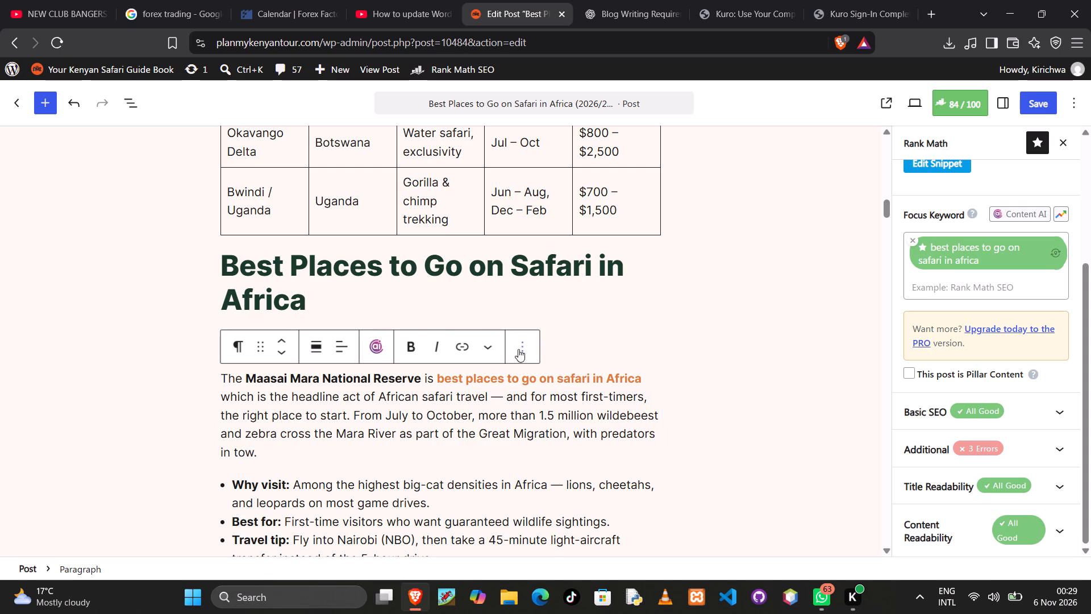
Remove the link and the bold formatting from "best places to go on safari in Africa" in the Maasai Mara paragraph.
click(632, 377)
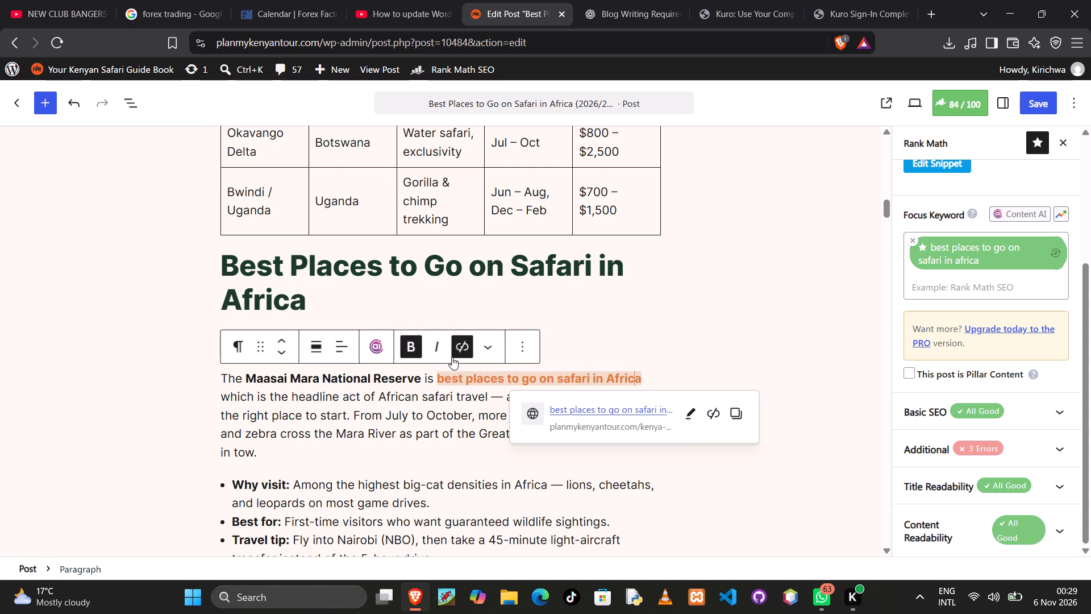
click(461, 346)
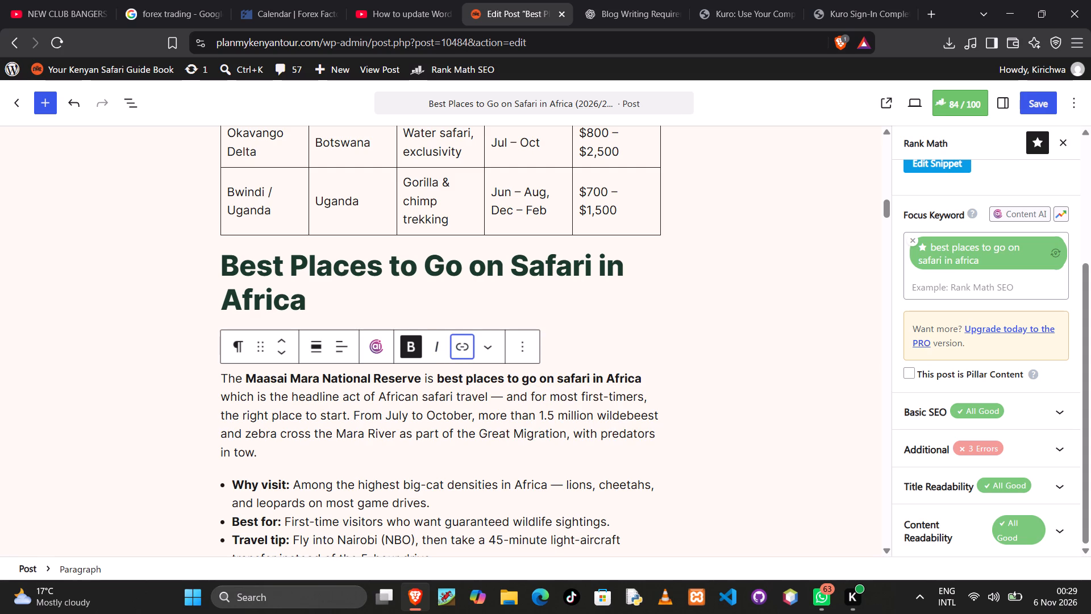
click(414, 348)
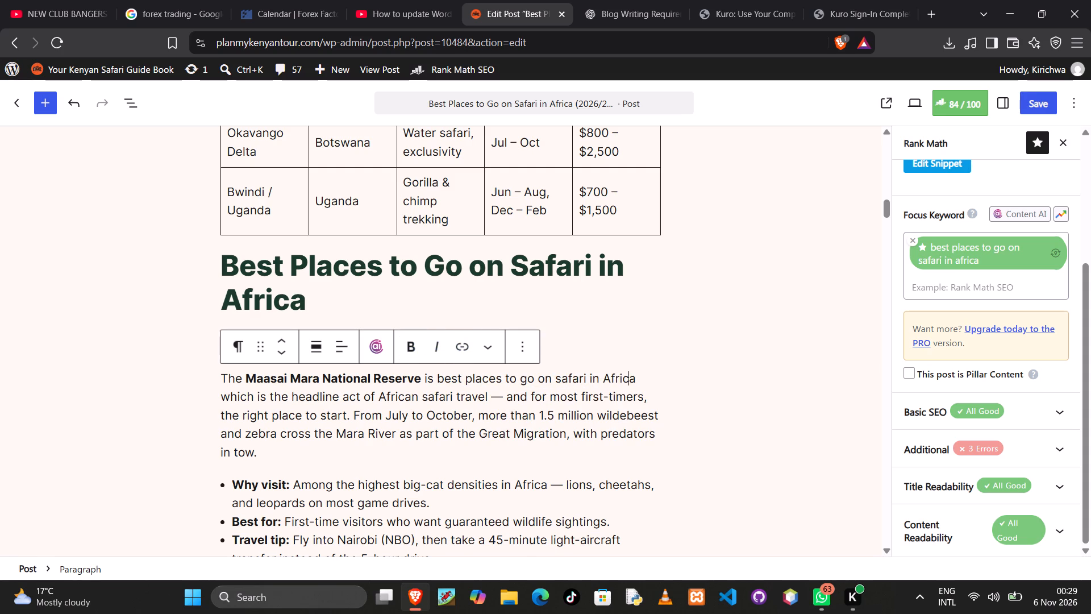
Copy the plain phrase "best places to go on safari in Africa" from the Maasai Mara paragraph for reuse.
click(436, 379)
drag(436, 379, 506, 380)
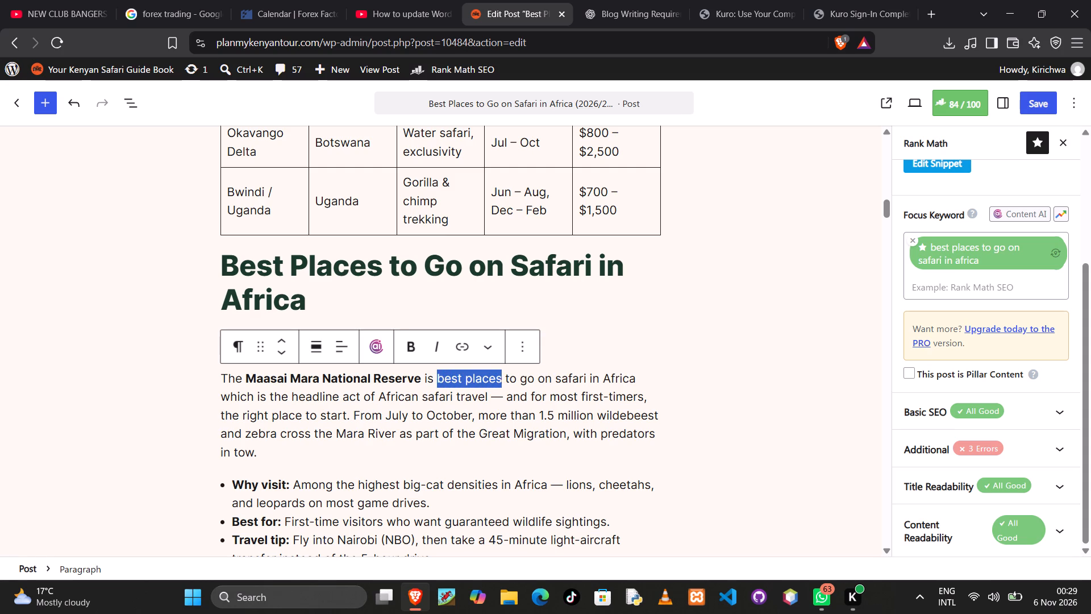
drag(506, 380, 634, 377)
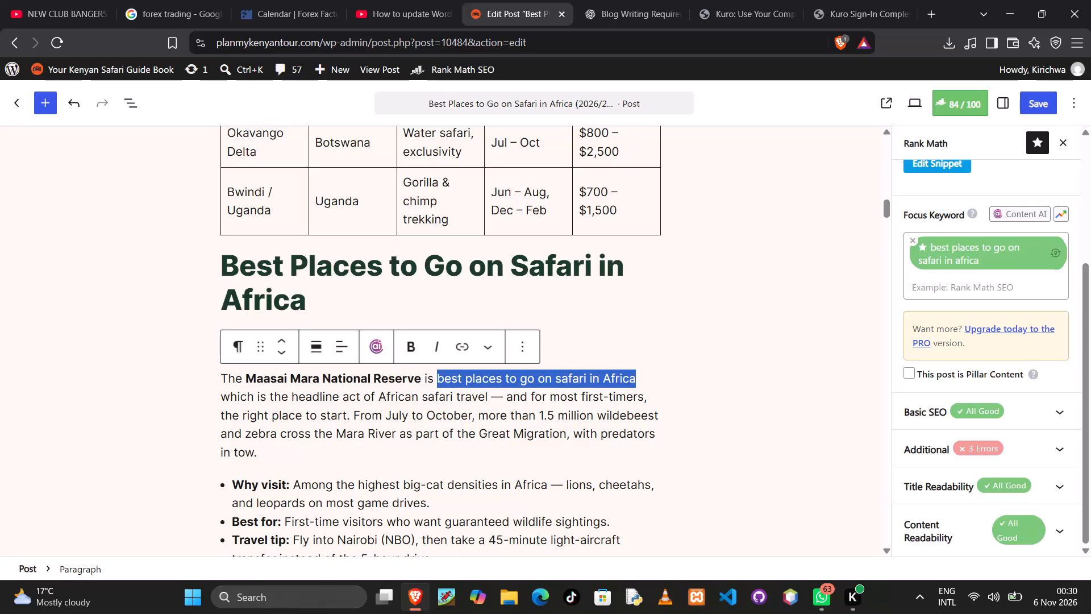
key(ctrl+c)
click(649, 372)
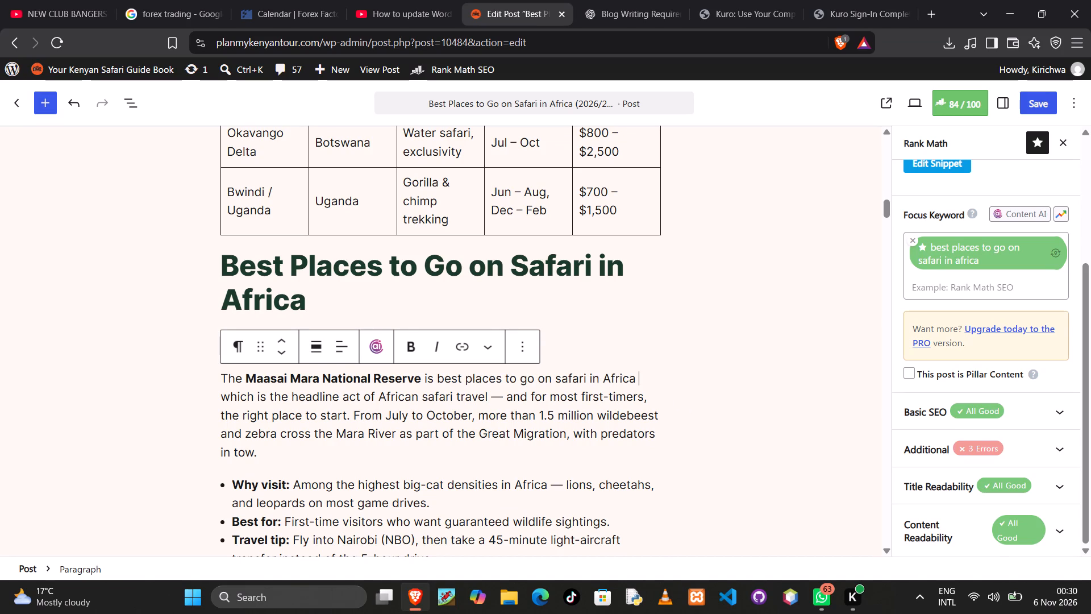
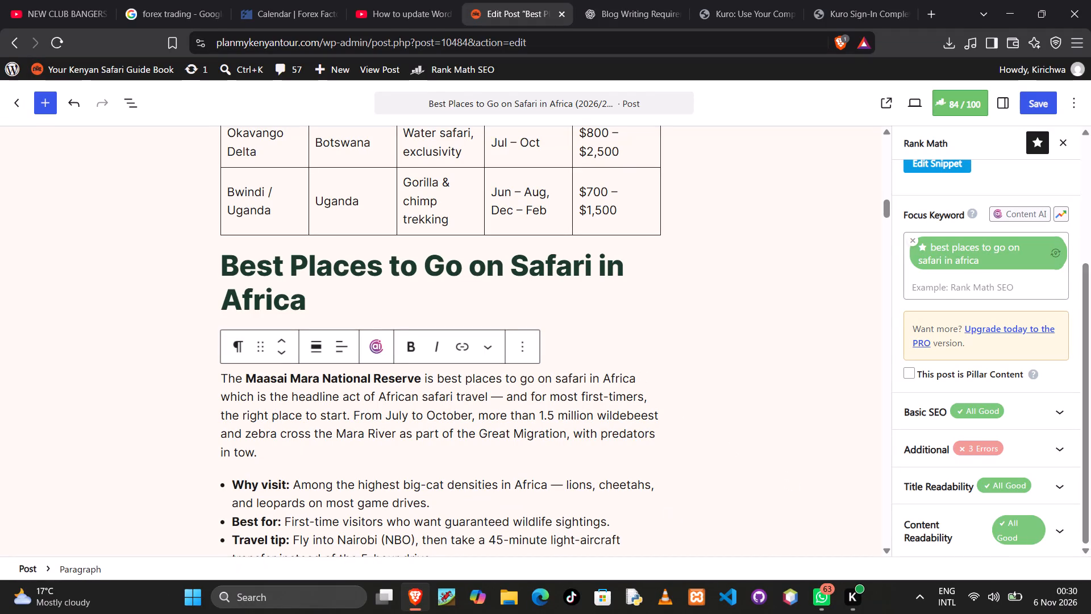
Insert "ranked as one of the best places to go on safari in Africa" after "Serengeti National Park is" in the Serengeti paragraph, reusing the copied phrase.
scroll(461, 432, up, 5)
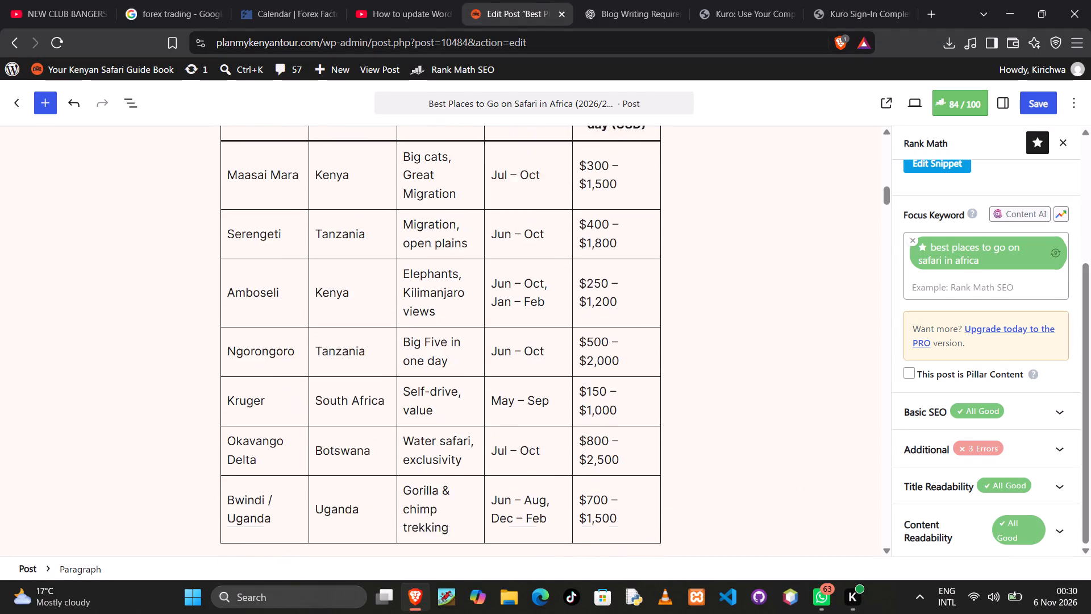
scroll(461, 431, up, 5)
scroll(461, 431, down, 11)
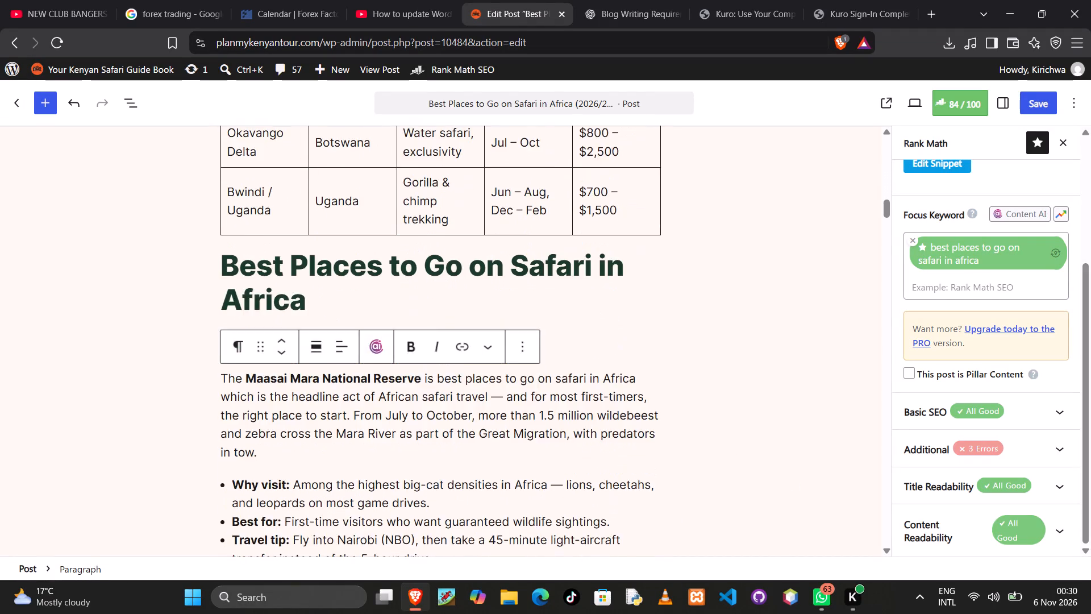
scroll(461, 431, down, 2)
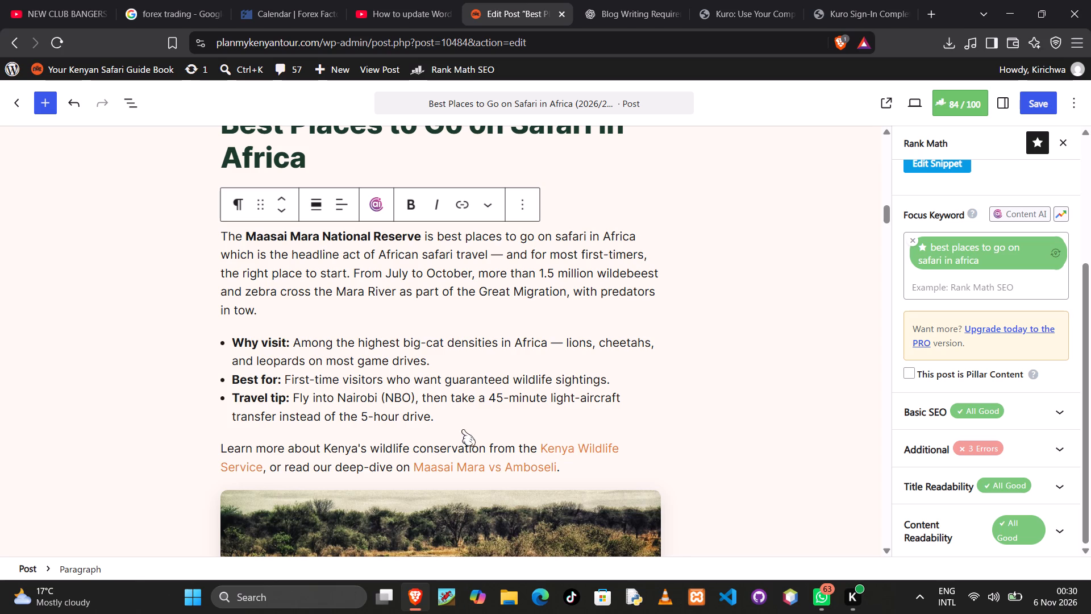
click(445, 447)
scroll(445, 448, down, 5)
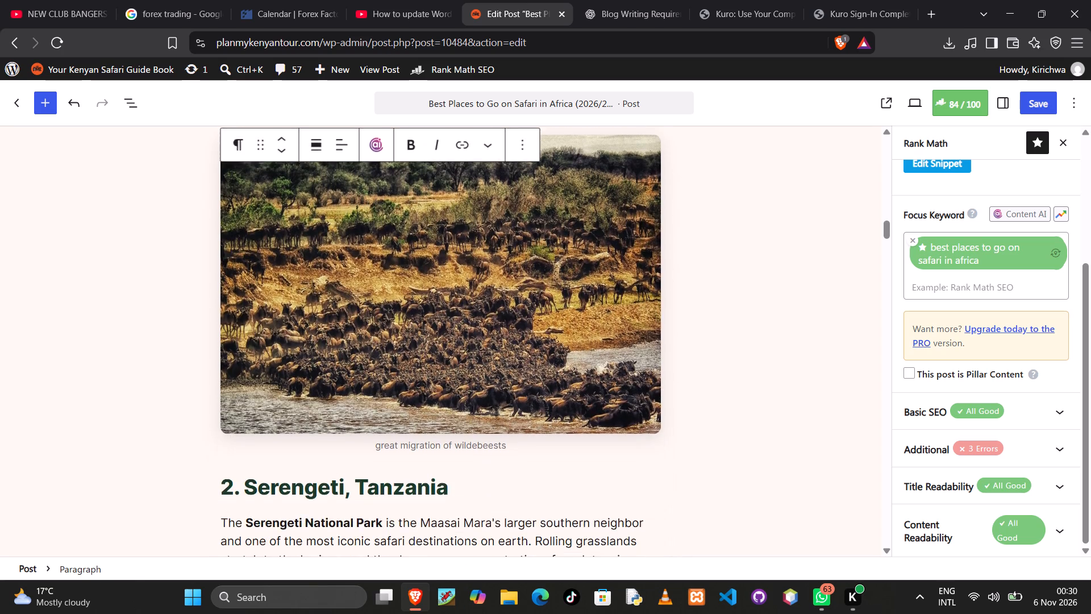
scroll(440, 451, down, 3)
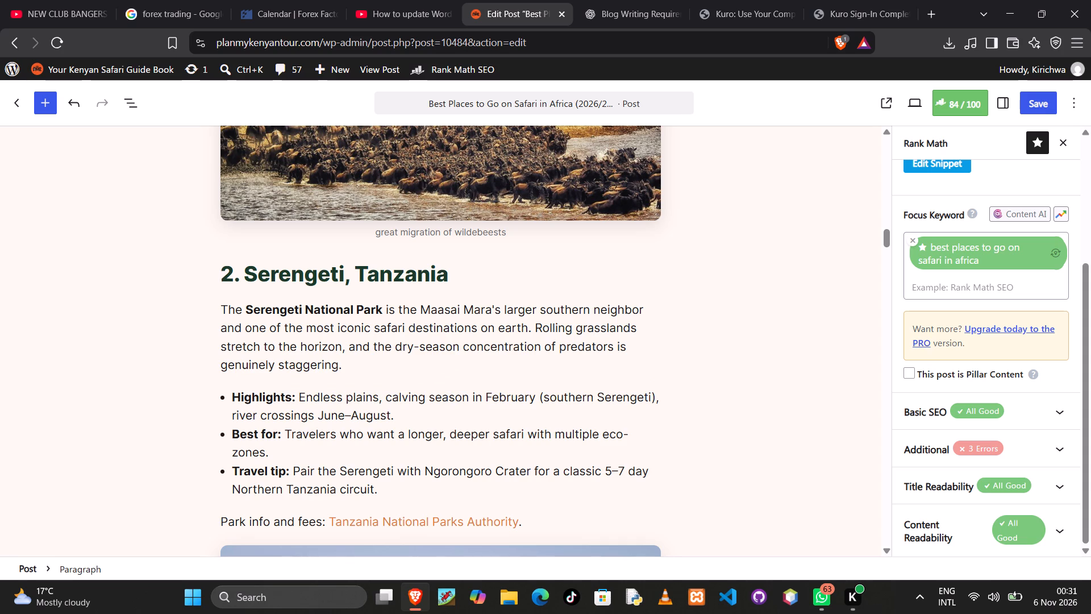
click(394, 308)
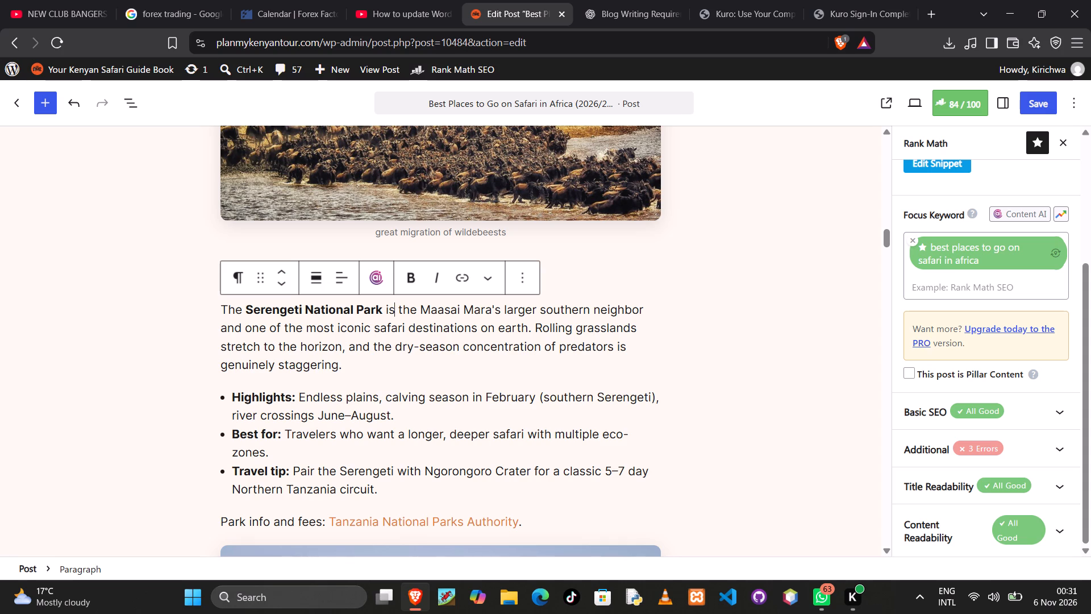
key(space)
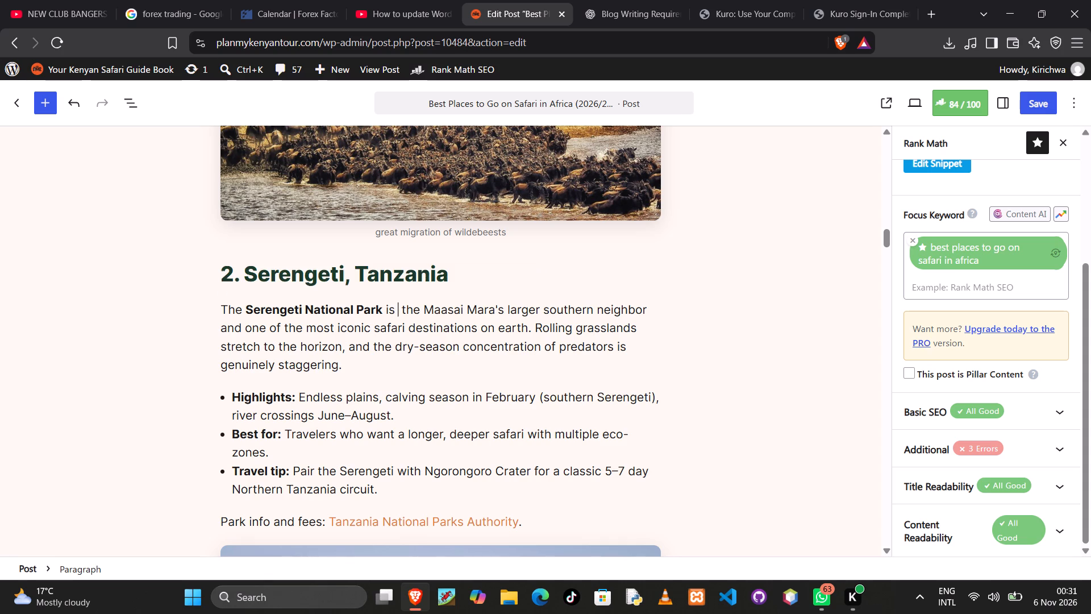
text(ranked)
key(space)
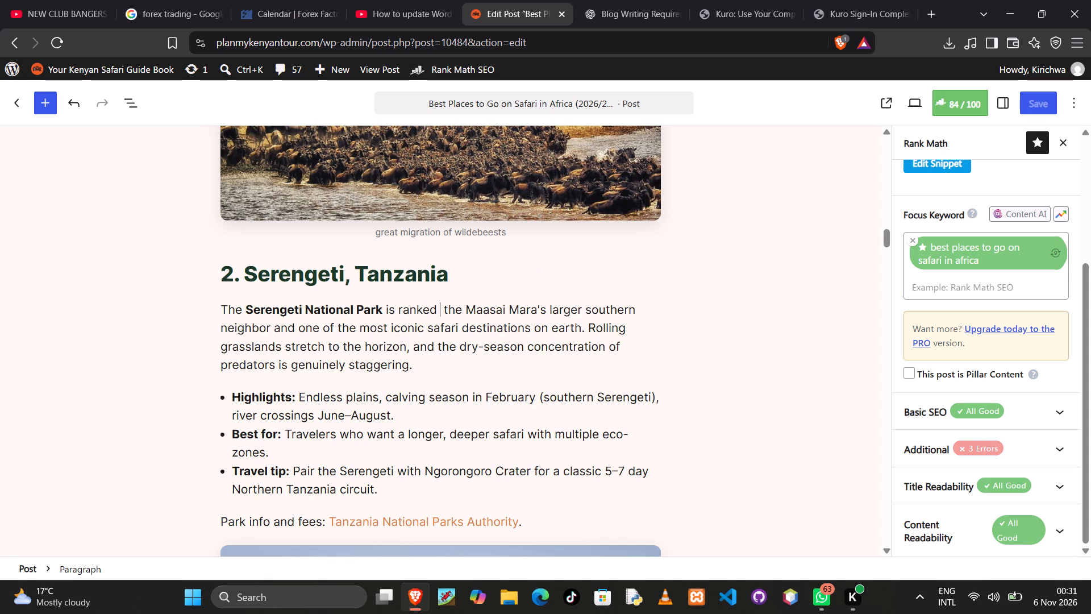
text(as one)
key(space)
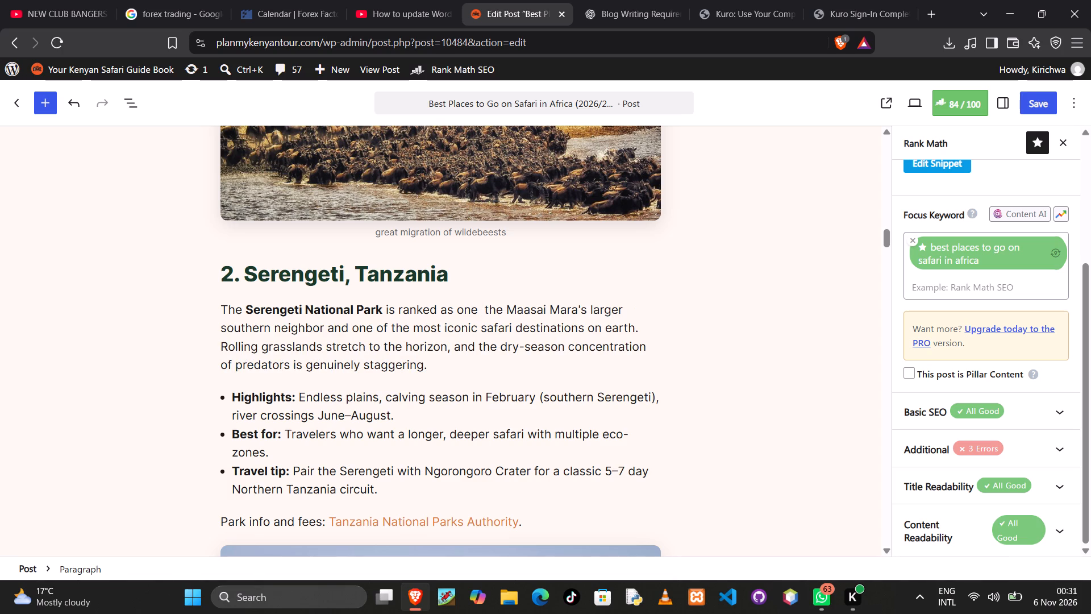
text(of t)
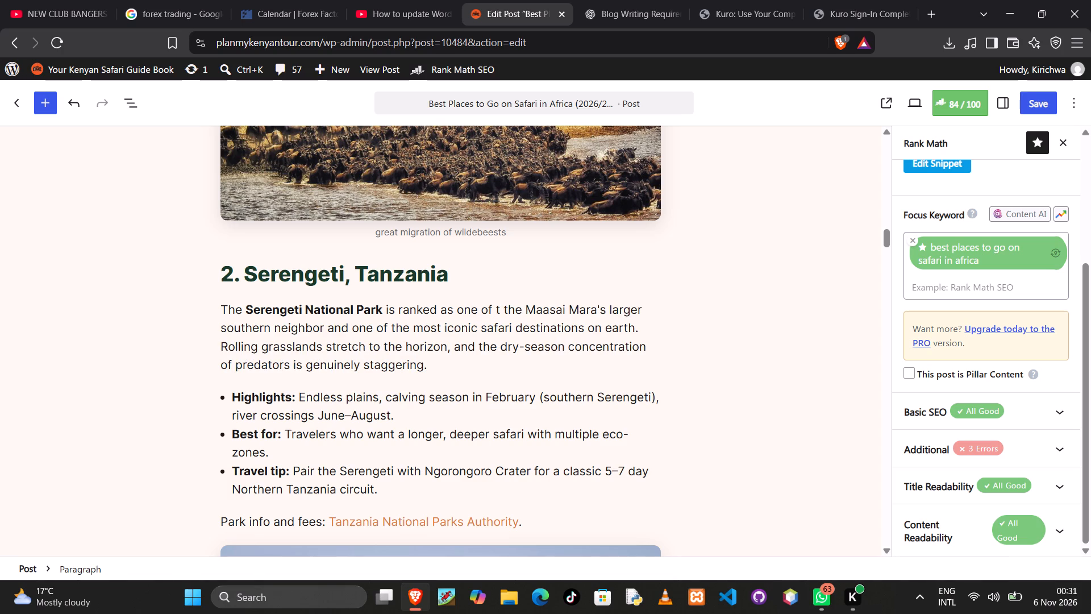
key(e)
key(BackSpace)
text(he)
key(space)
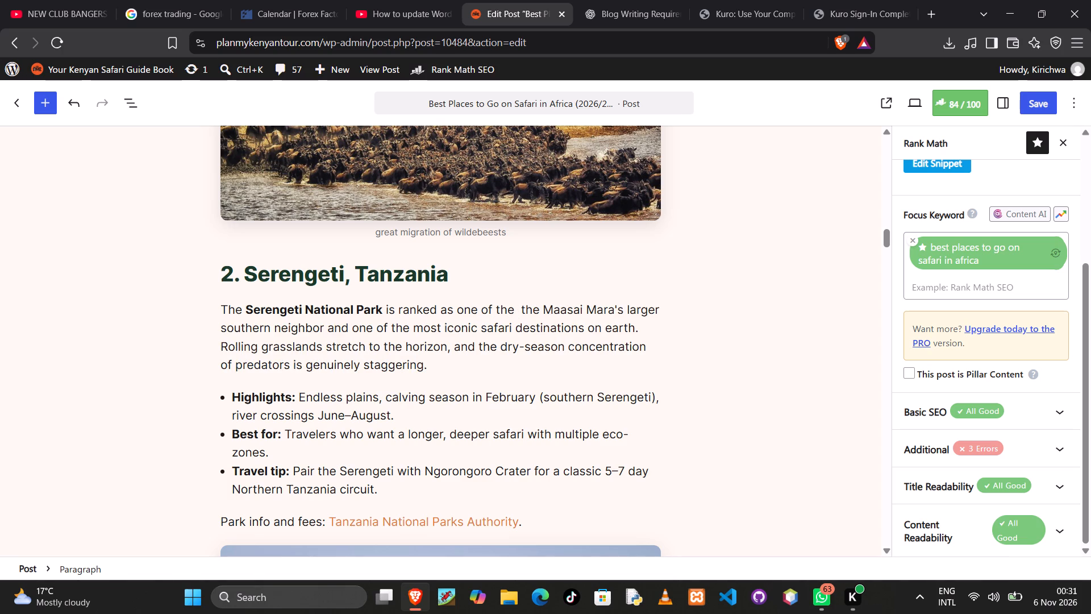
key(ctrl+v)
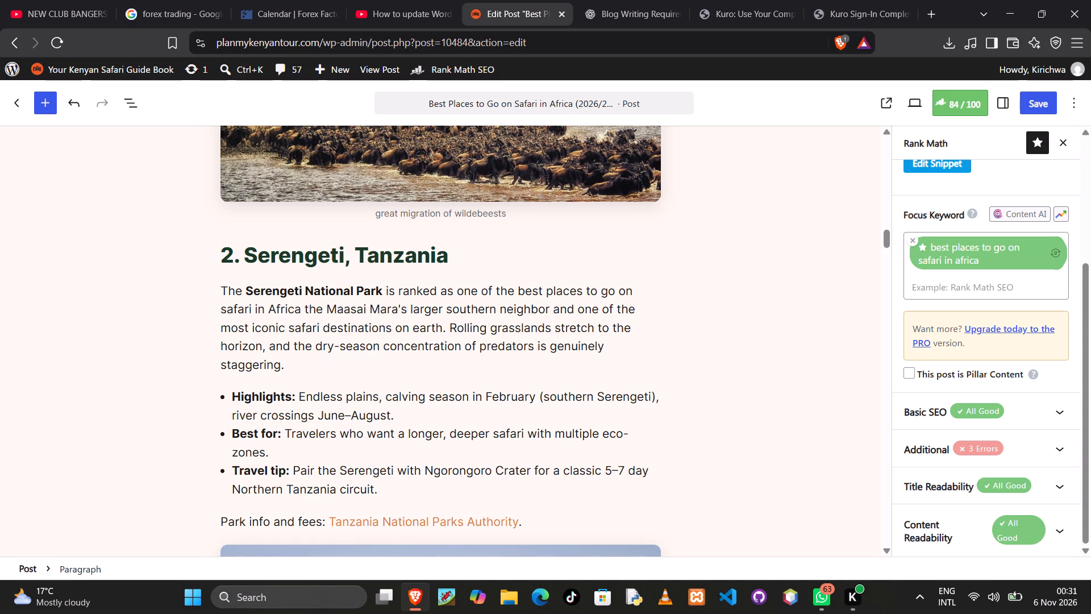
Add ", is" after the inserted phrase so the Serengeti sentence continues into "the Maasai Mara's larger southern neighbor".
key(comma)
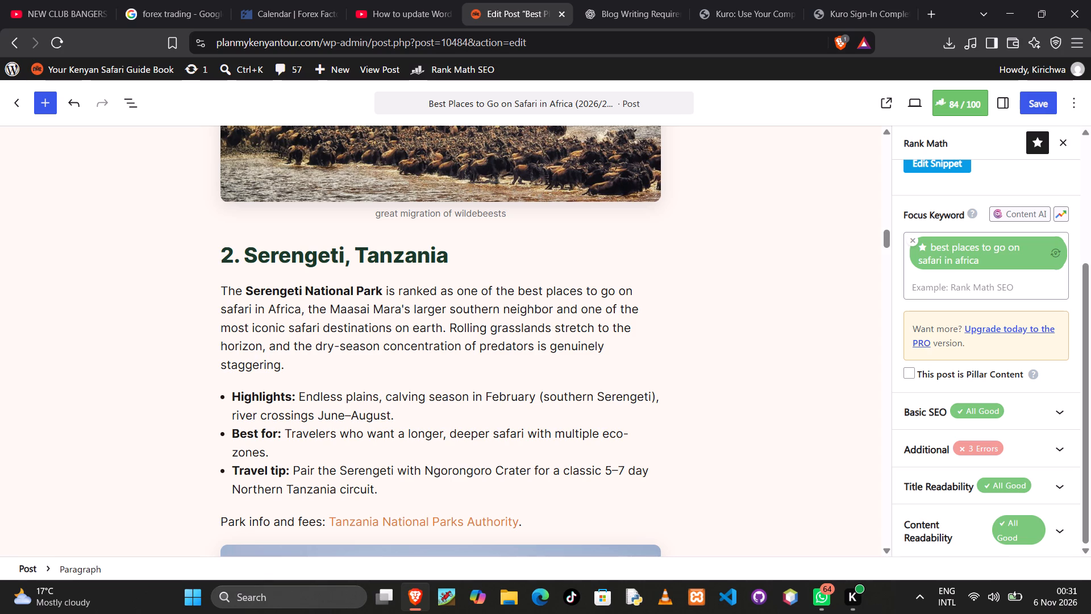
key(space)
text(is)
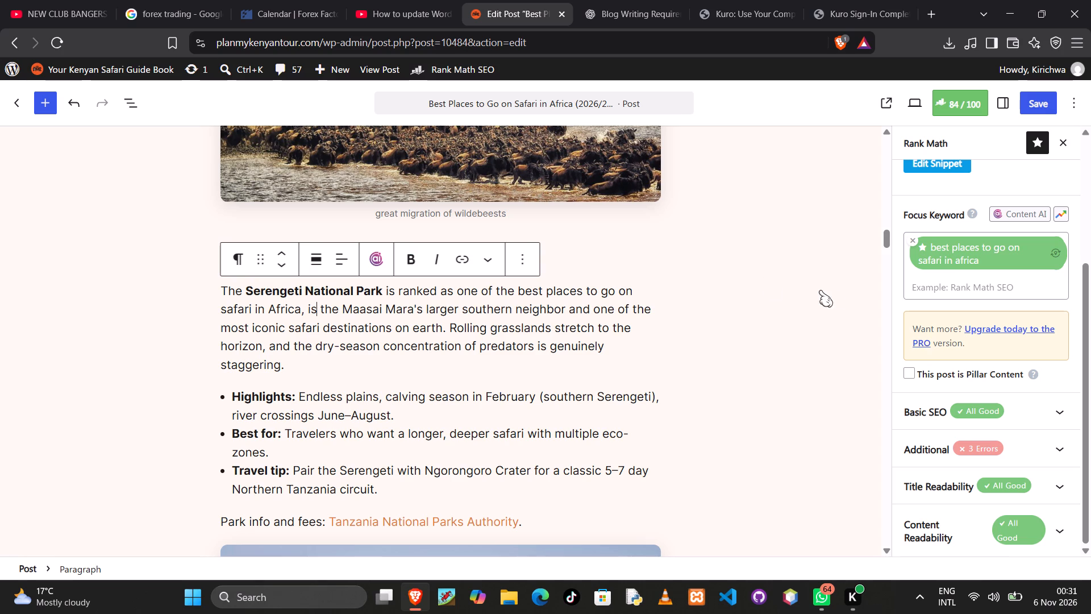
Expand Rank Math's Additional checks to examine the focus keyword density.
click(1050, 448)
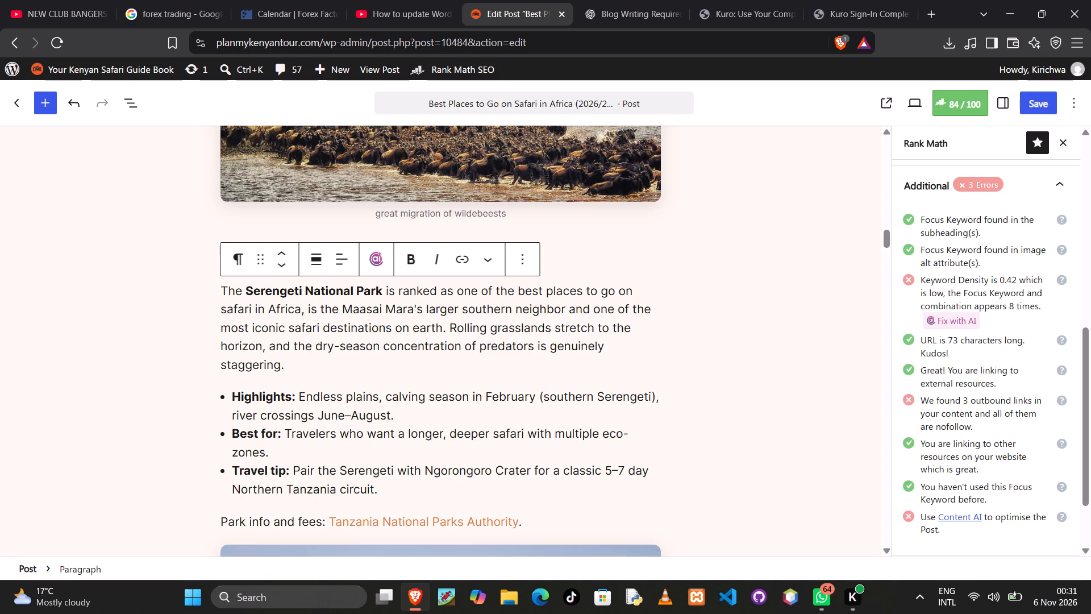
Insert "included among best places to go on safari in Africa which is" after "Amboseli National Park is", reusing the copied phrase.
scroll(399, 408, down, 7)
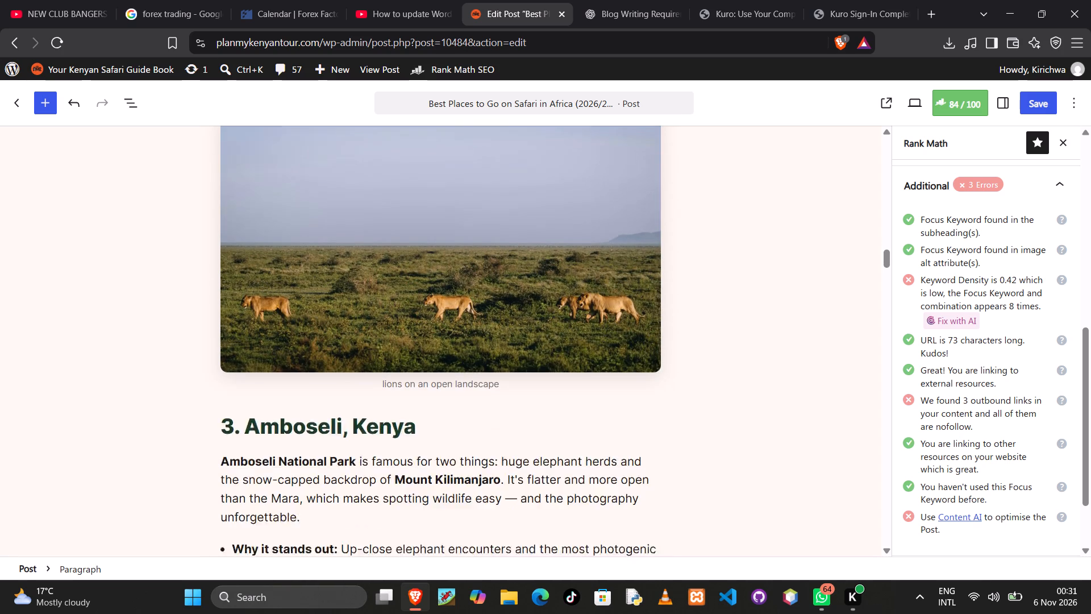
scroll(399, 408, down, 3)
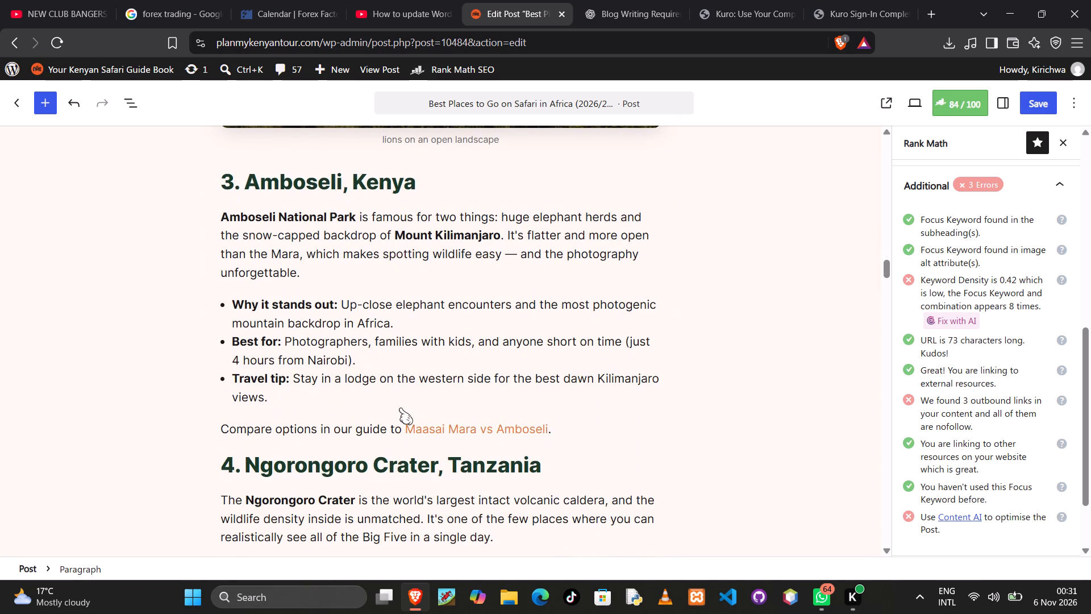
scroll(399, 408, up, 1)
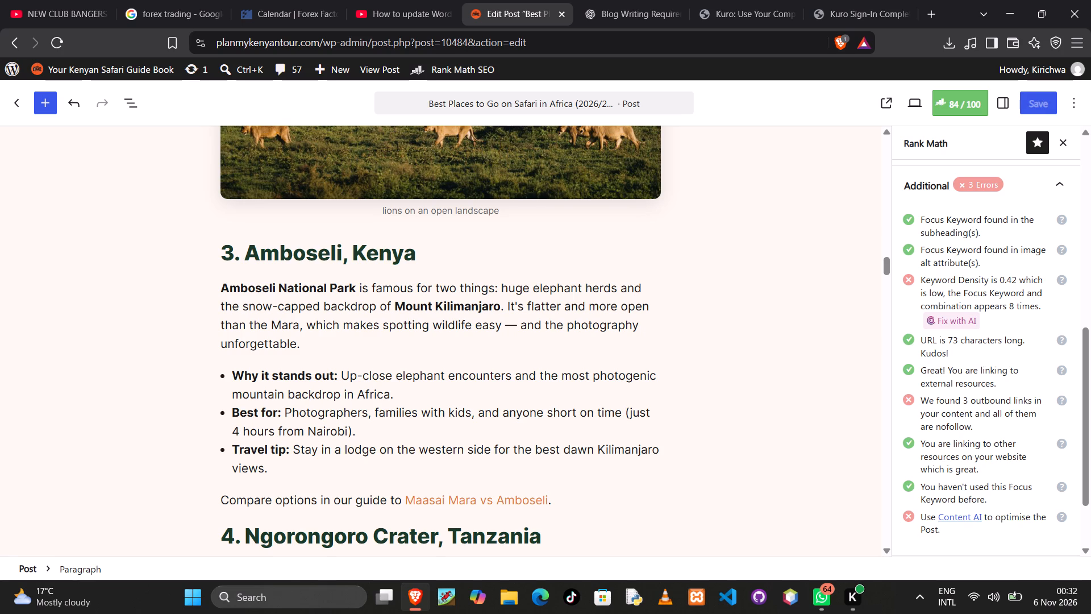
click(368, 291)
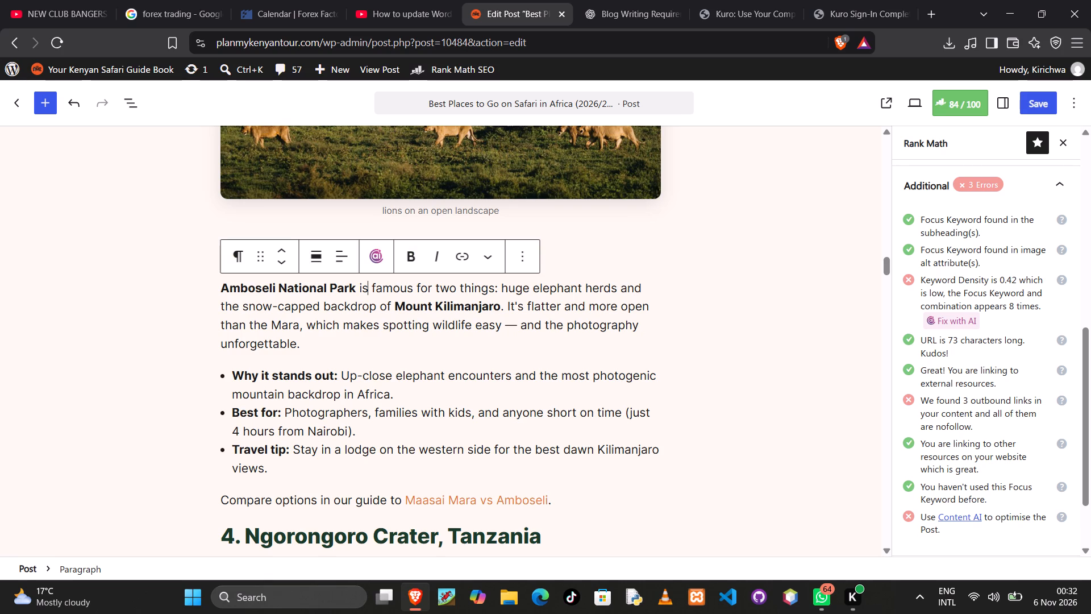
key(space)
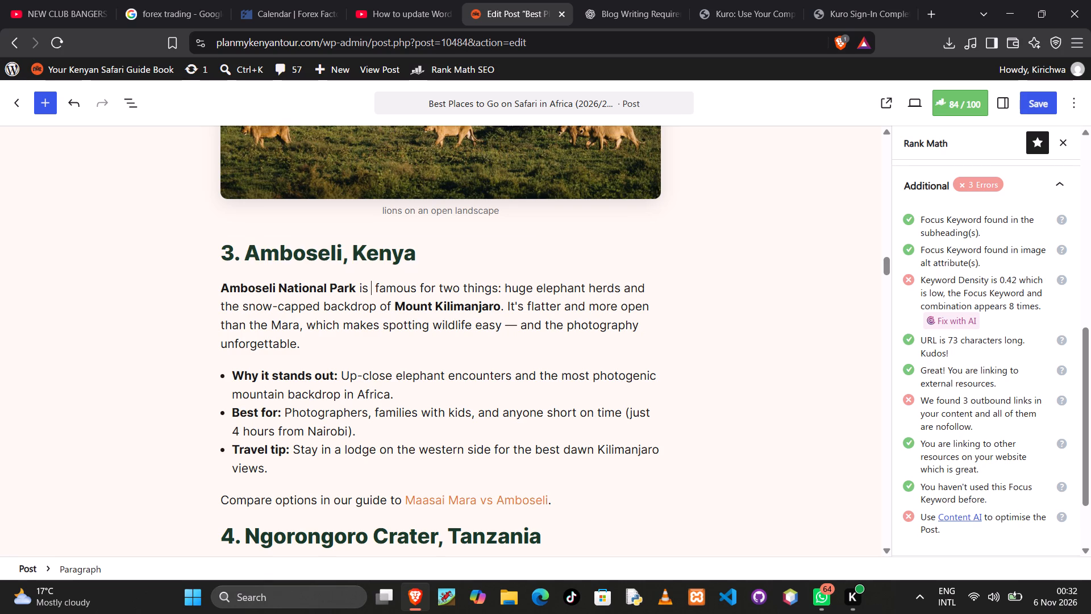
text(inc)
text(luded among)
key(space)
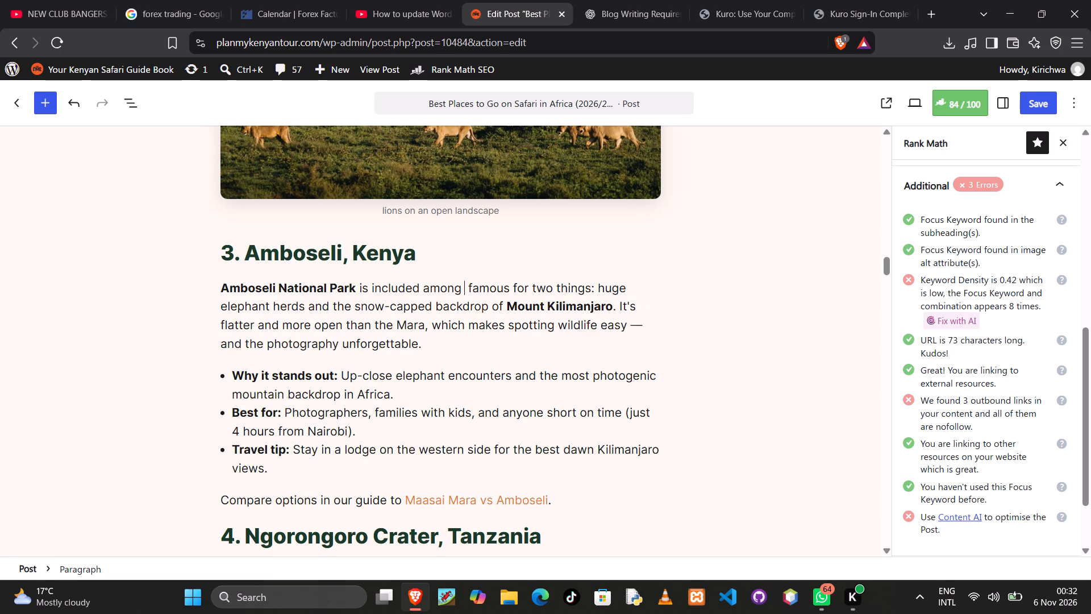
key(ctrl+v)
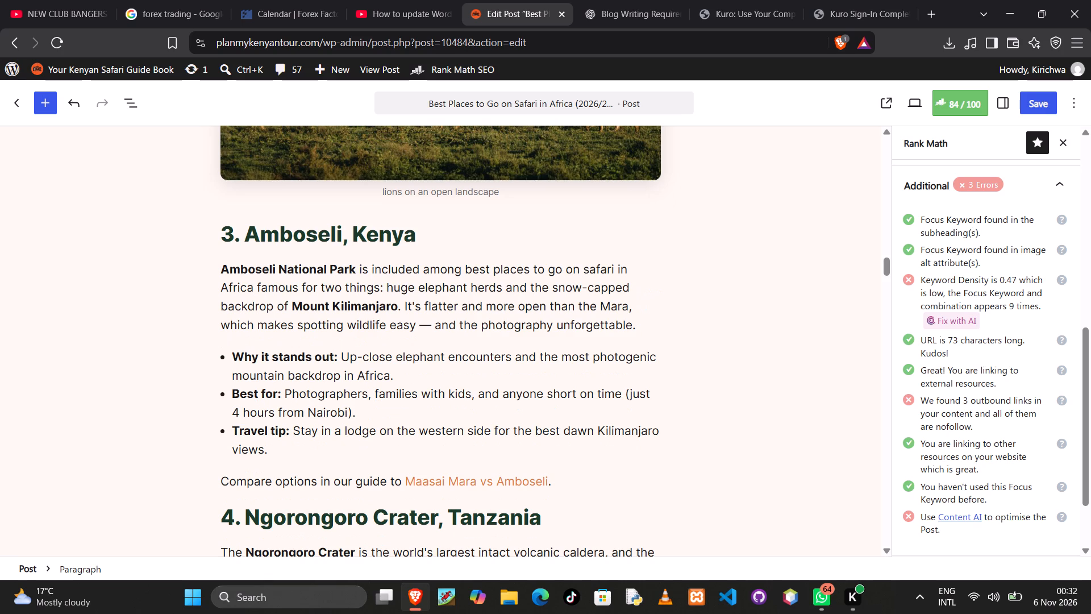
key(space)
text(which is)
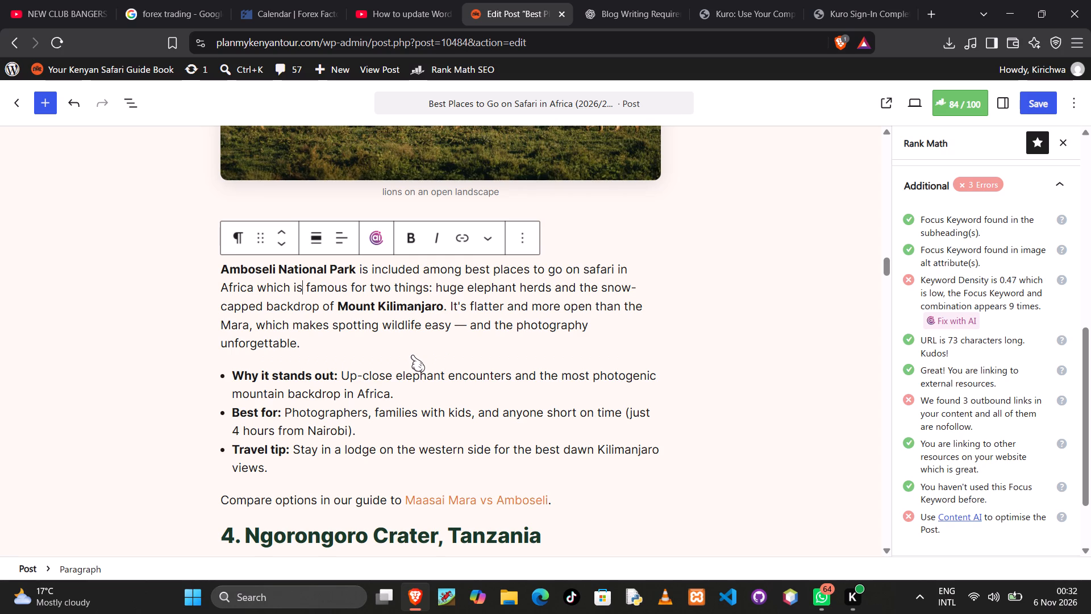
Insert "best places to go on safari in Africa with" after "It's one of the" in the Ngorongoro Crater paragraph, reusing the copied phrase.
scroll(410, 360, down, 2)
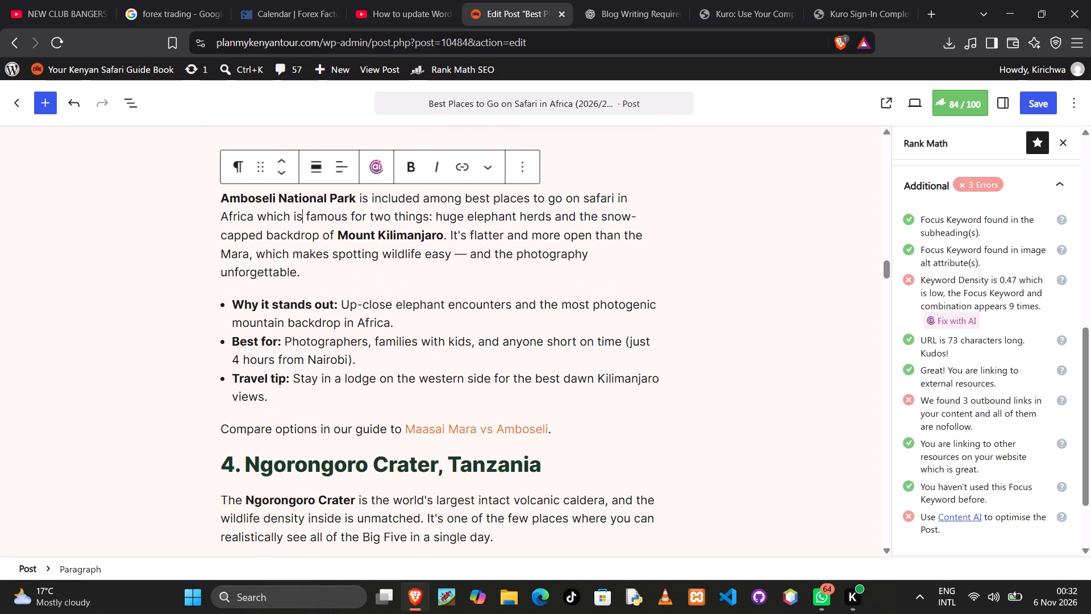
scroll(409, 362, down, 1)
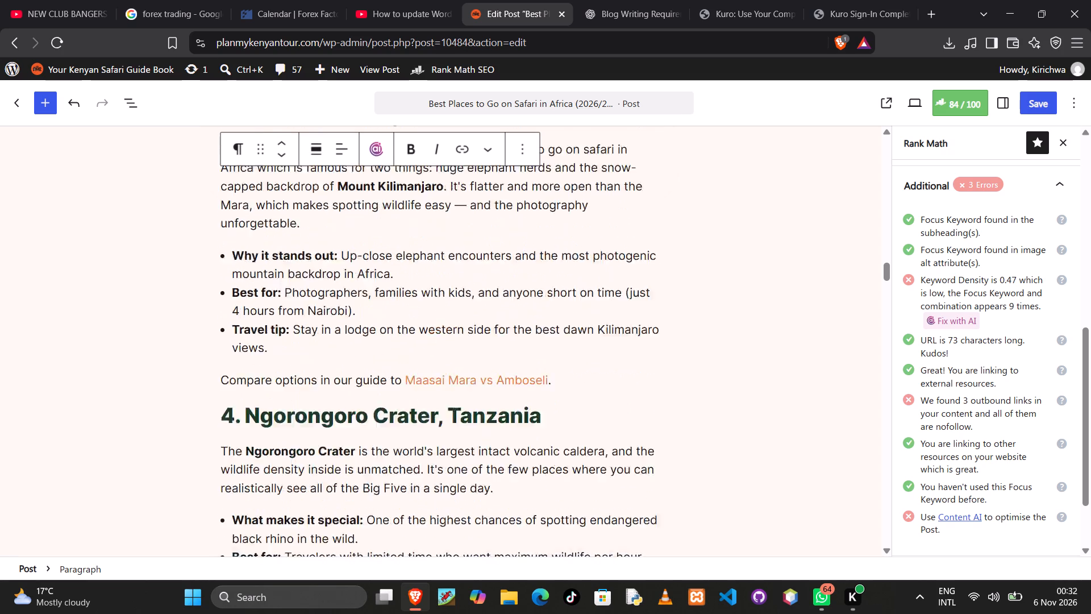
scroll(409, 363, down, 3)
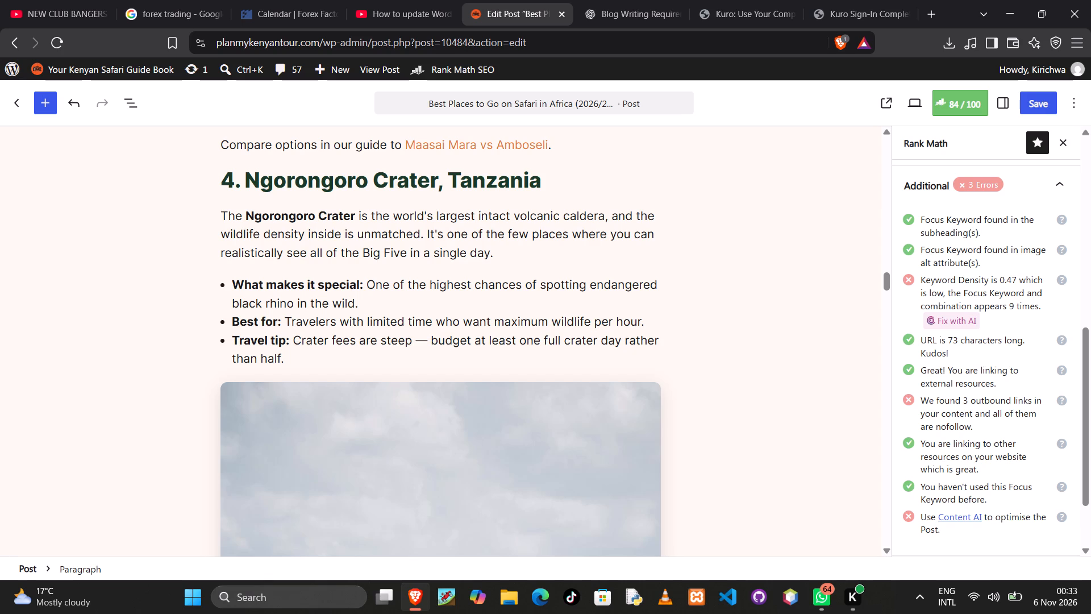
click(503, 237)
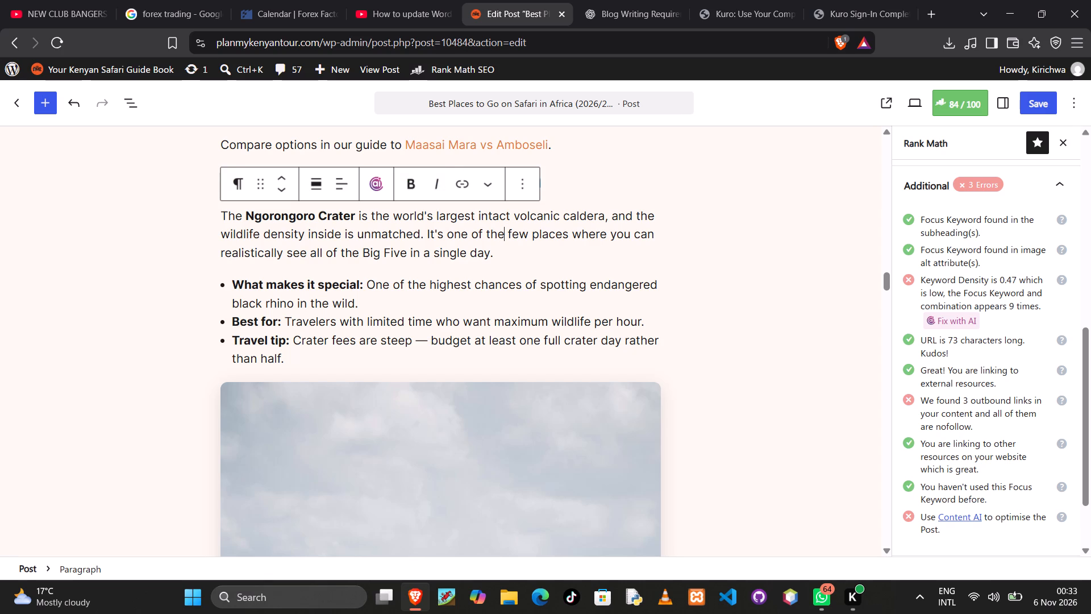
key(space)
key(ctrl+v)
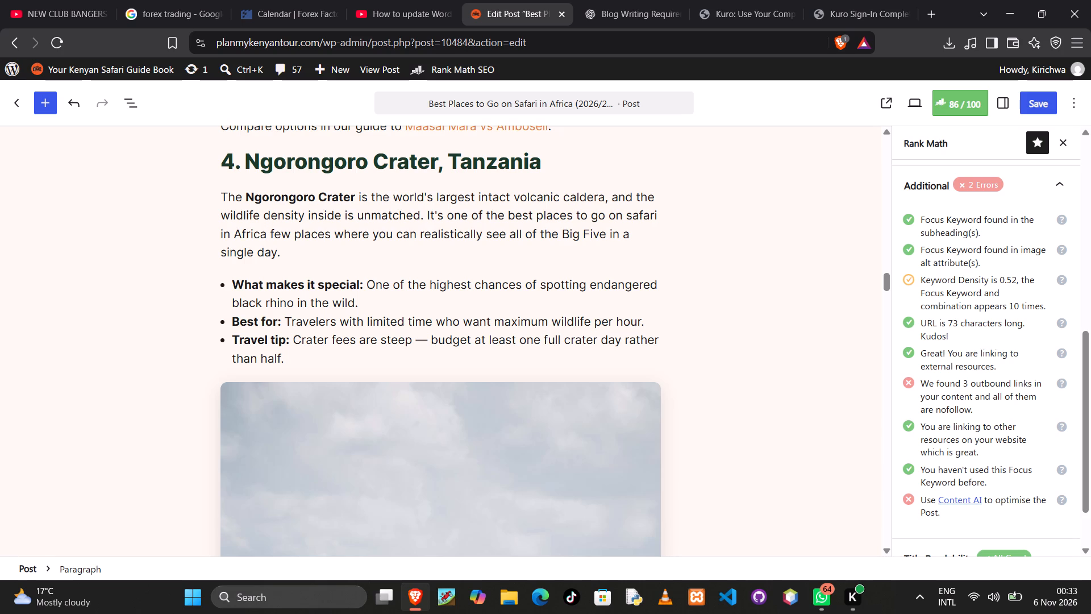
key(space)
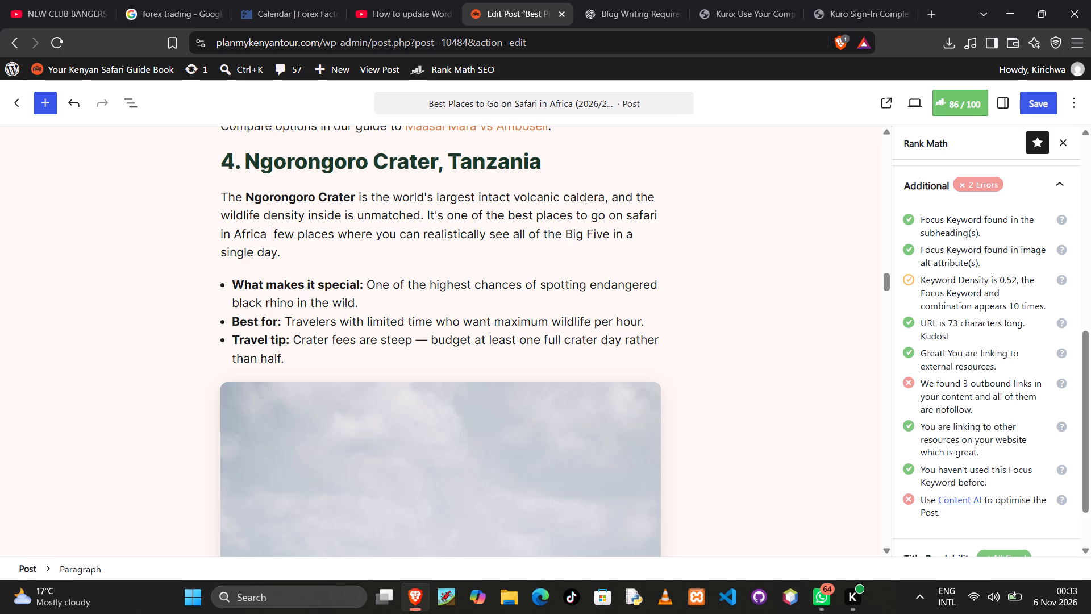
text(with)
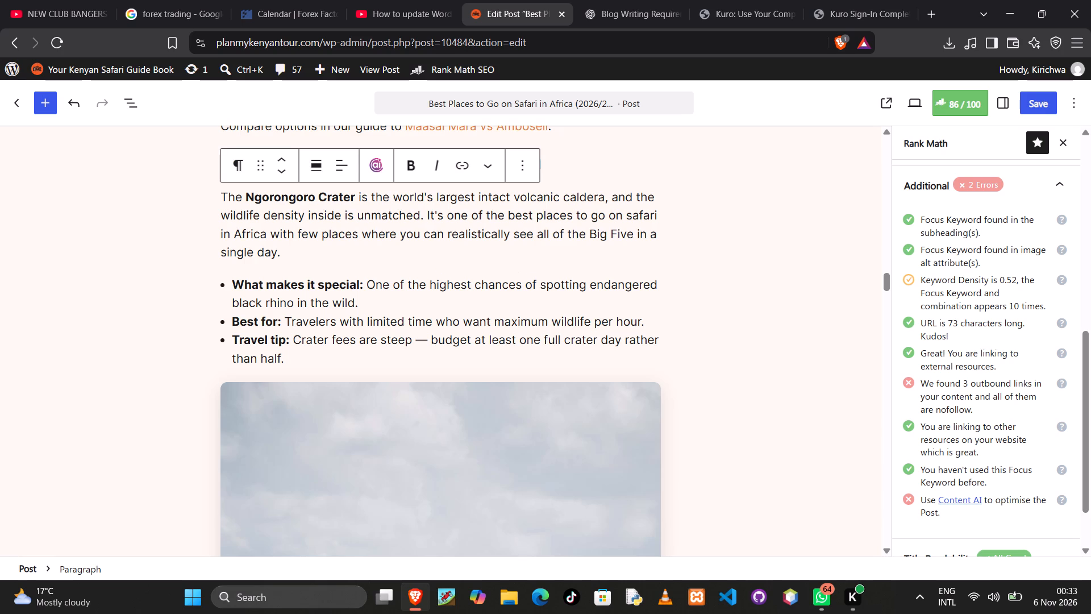
Insert "one of the best places to go on safari in Africa" after "make it" in the Kruger National Park paragraph, reusing the copied phrase.
scroll(490, 327, down, 9)
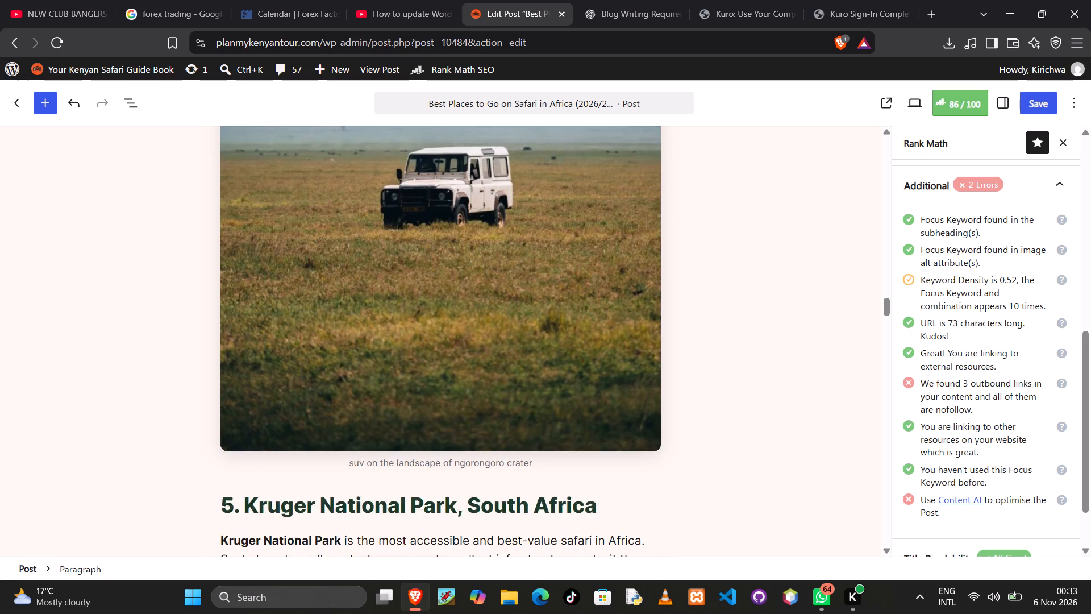
scroll(490, 330, down, 4)
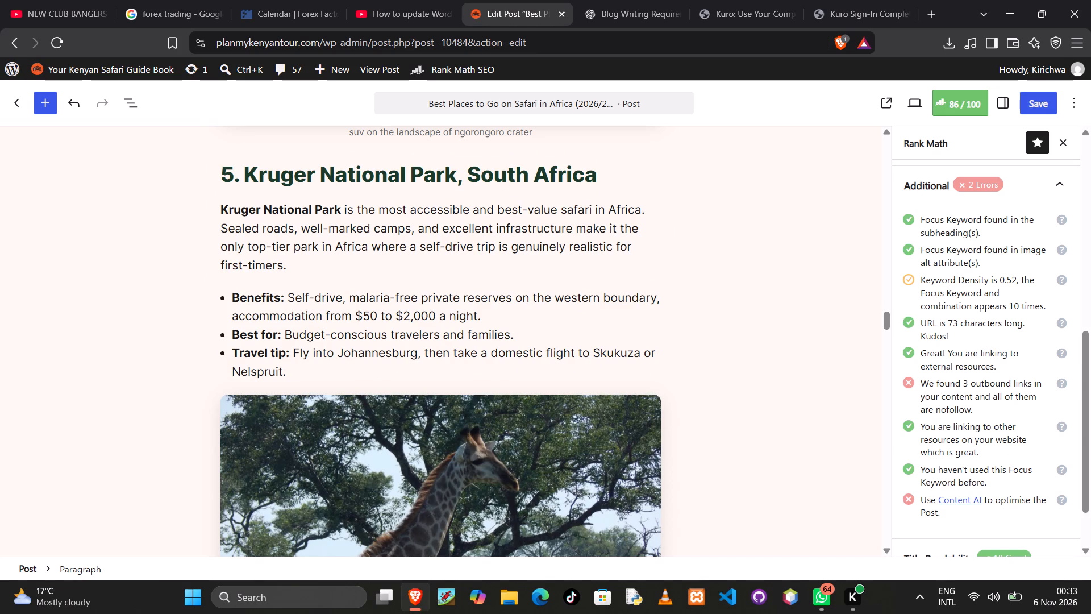
click(618, 226)
click(629, 227)
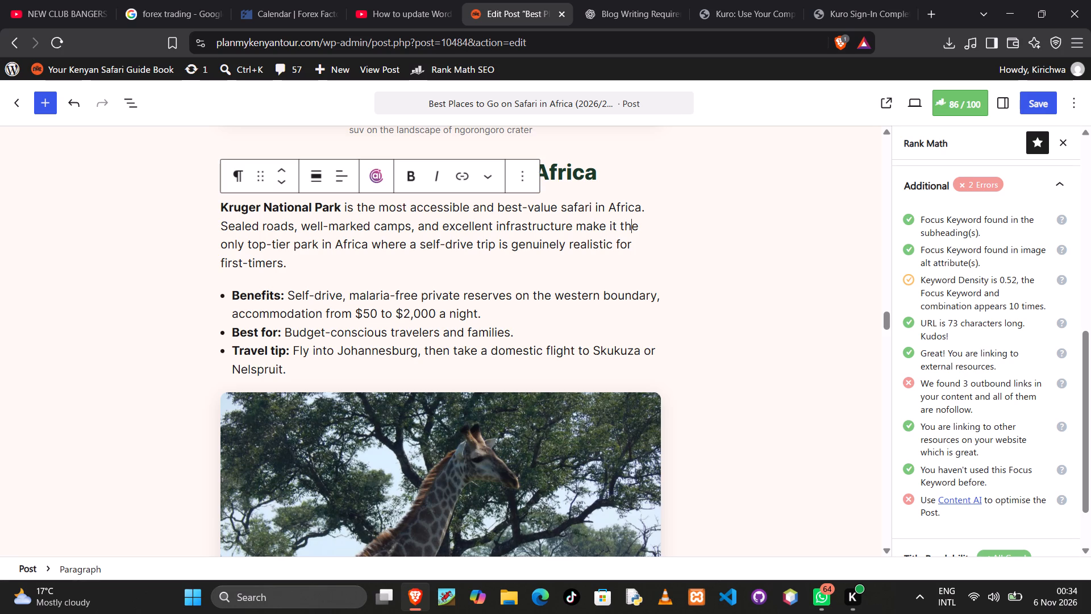
click(618, 225)
key(ctrl+v)
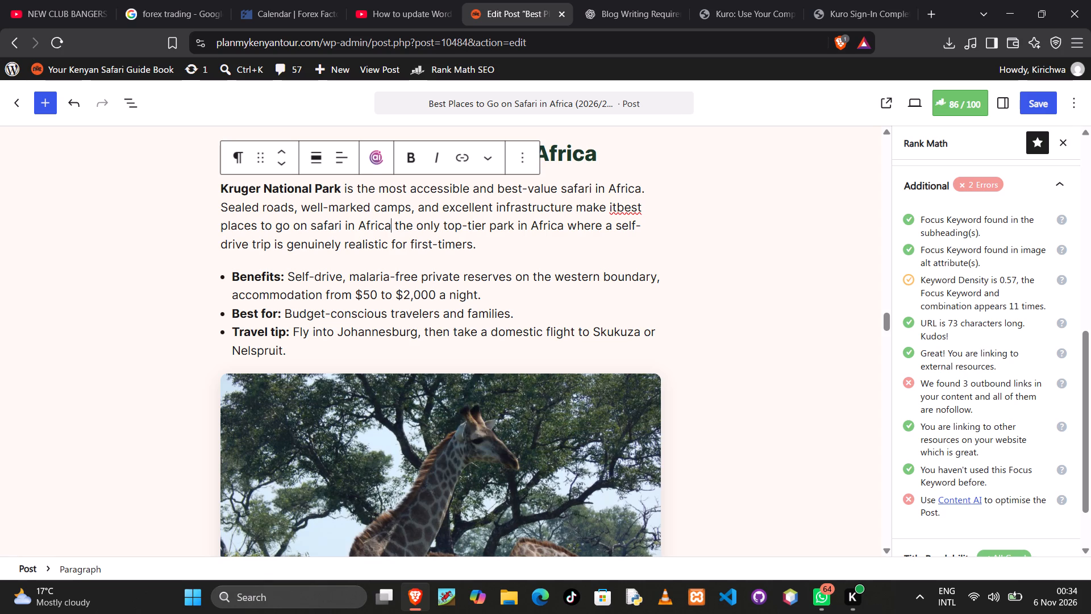
click(615, 209)
key(space)
text(one of the)
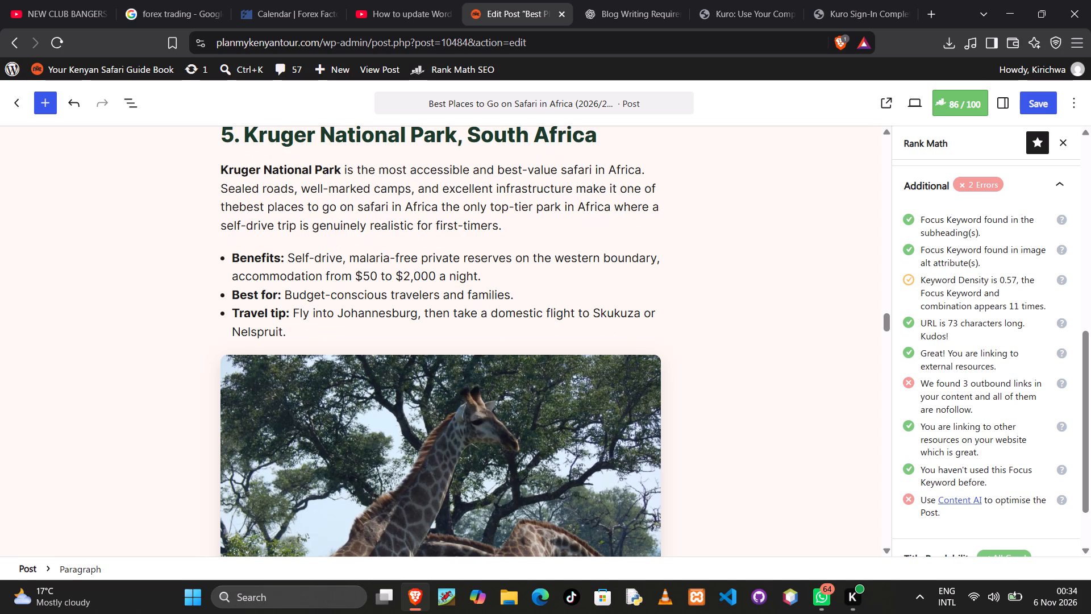
key(space)
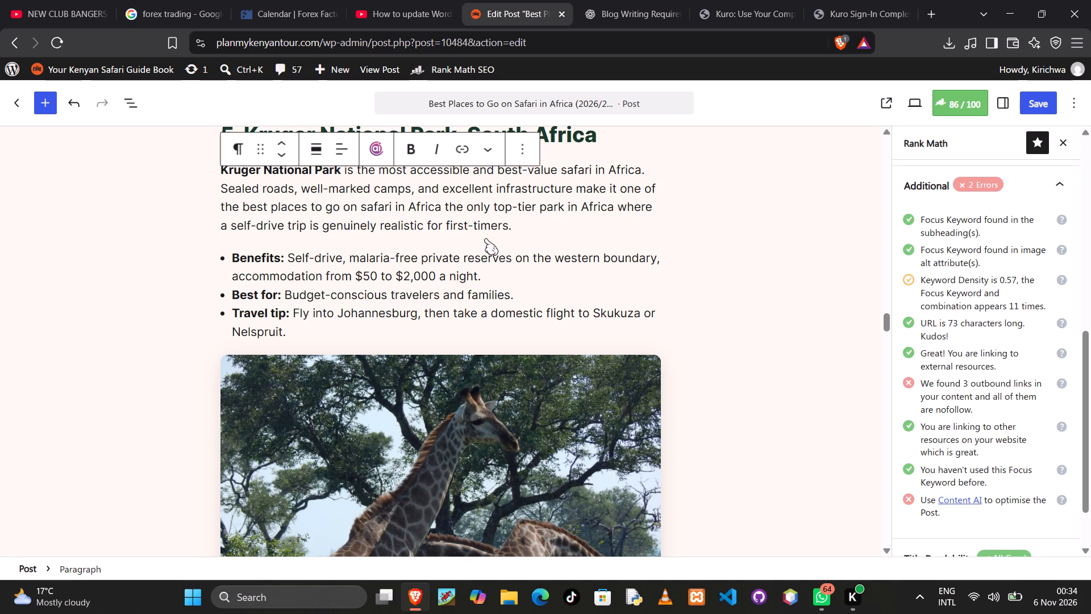
Add "which is" after the inserted phrase so the Kruger sentence continues into "the only top-tier park in Africa".
click(442, 209)
key(space)
text(which is the only)
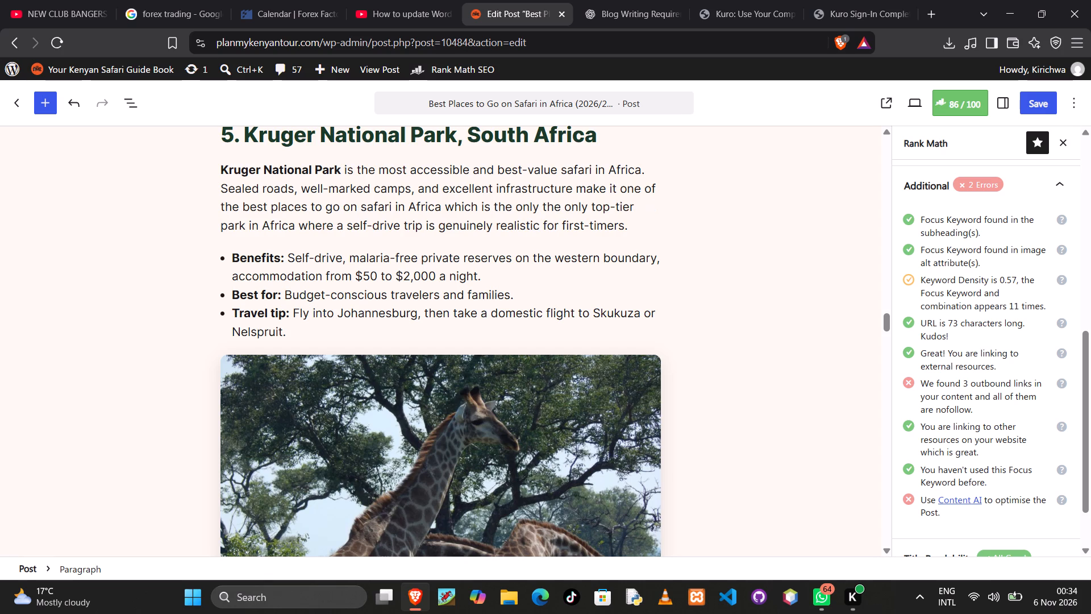
key(BackSpace)
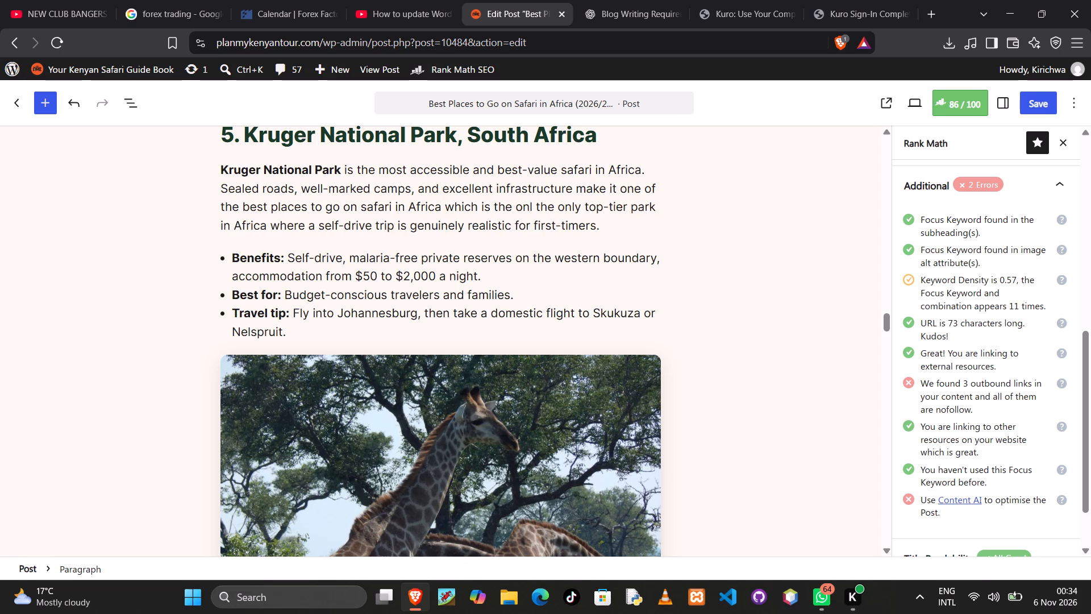
key(BackSpace)
key(BackSpace)
key(BackSpace)
key(BackSpace)
key(BackSpace)
key(BackSpace)
key(BackSpace)
key(BackSpace)
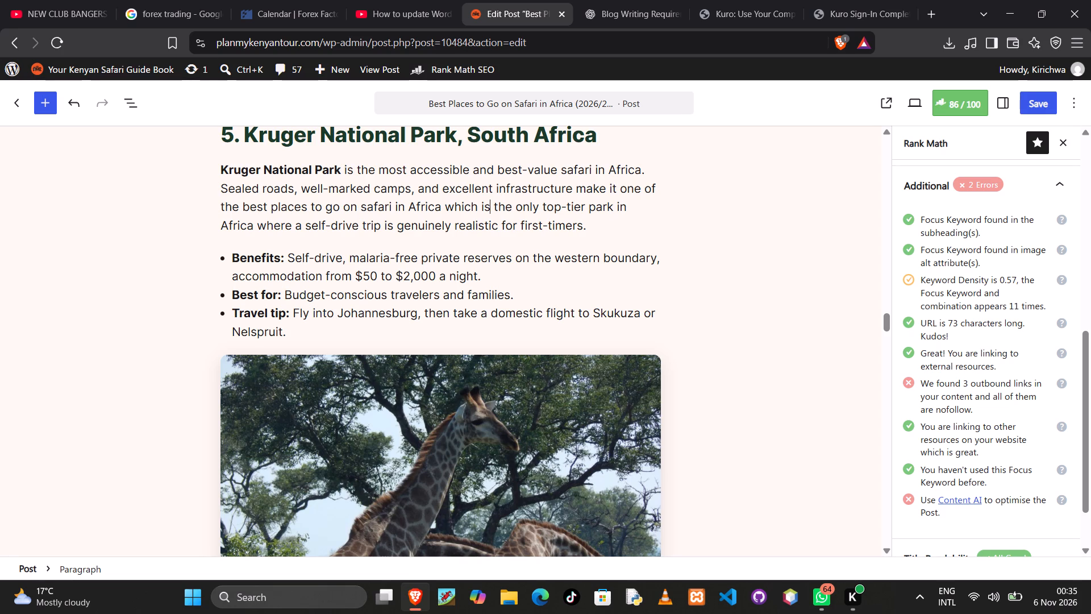
click(591, 225)
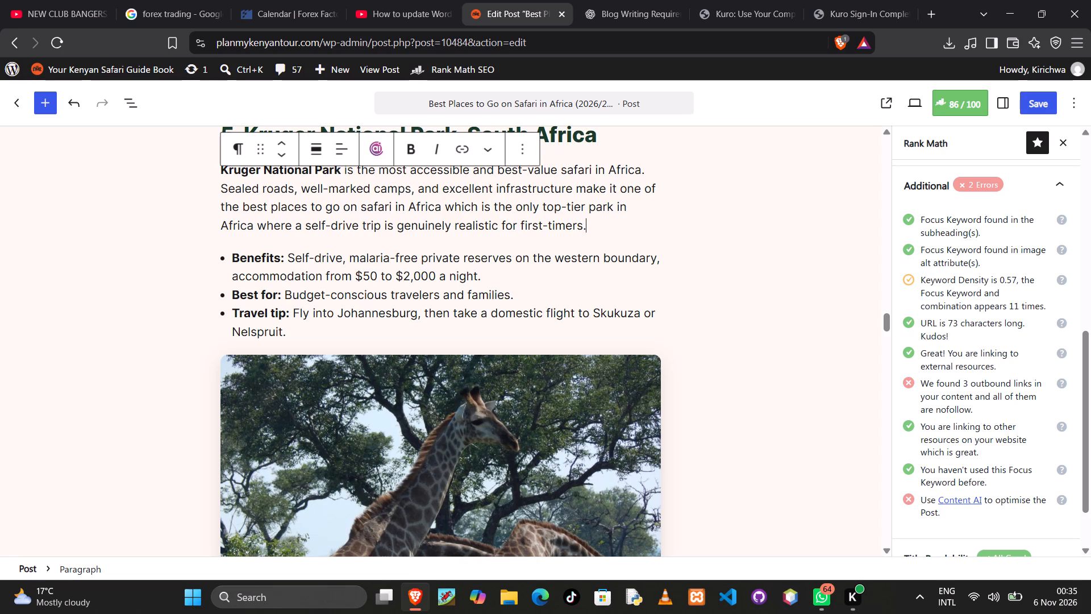
Look over the Okavango Delta section and check Rank Math's focus keyword for the post.
scroll(587, 245, down, 3)
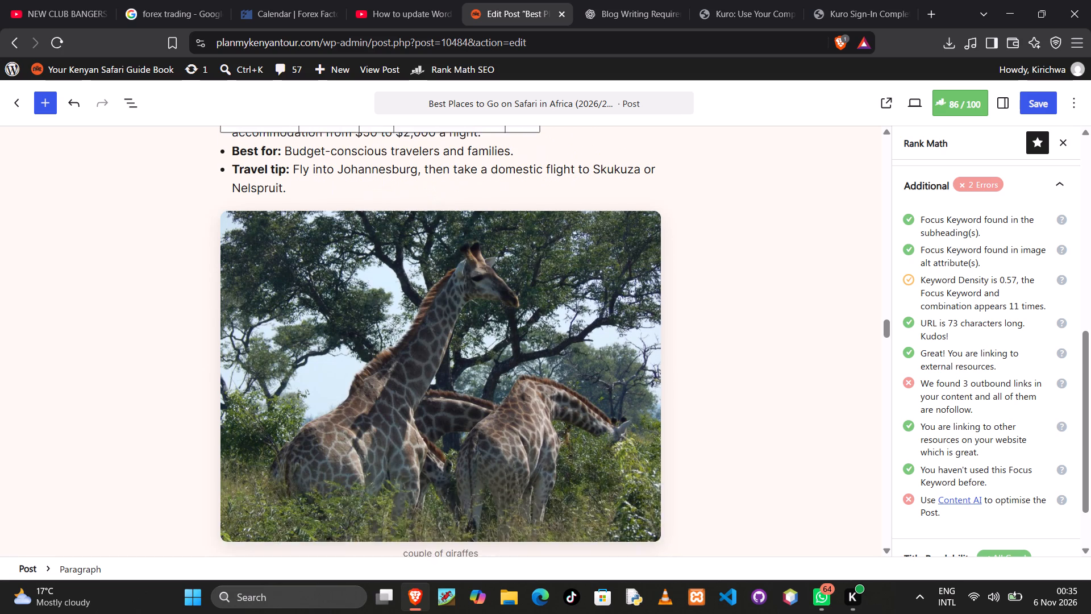
scroll(586, 246, down, 4)
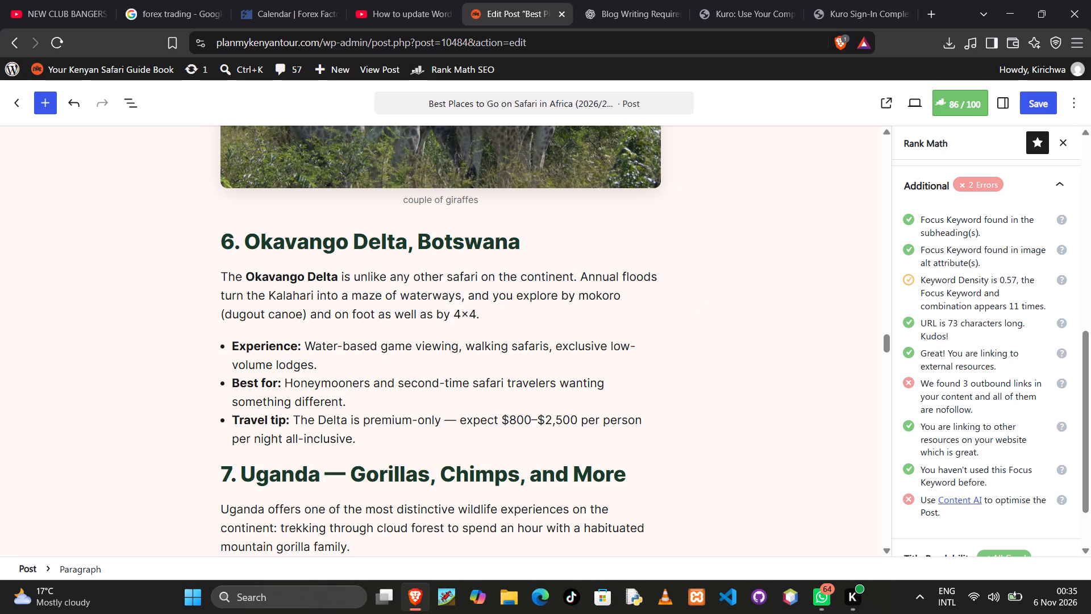
scroll(1013, 313, up, 5)
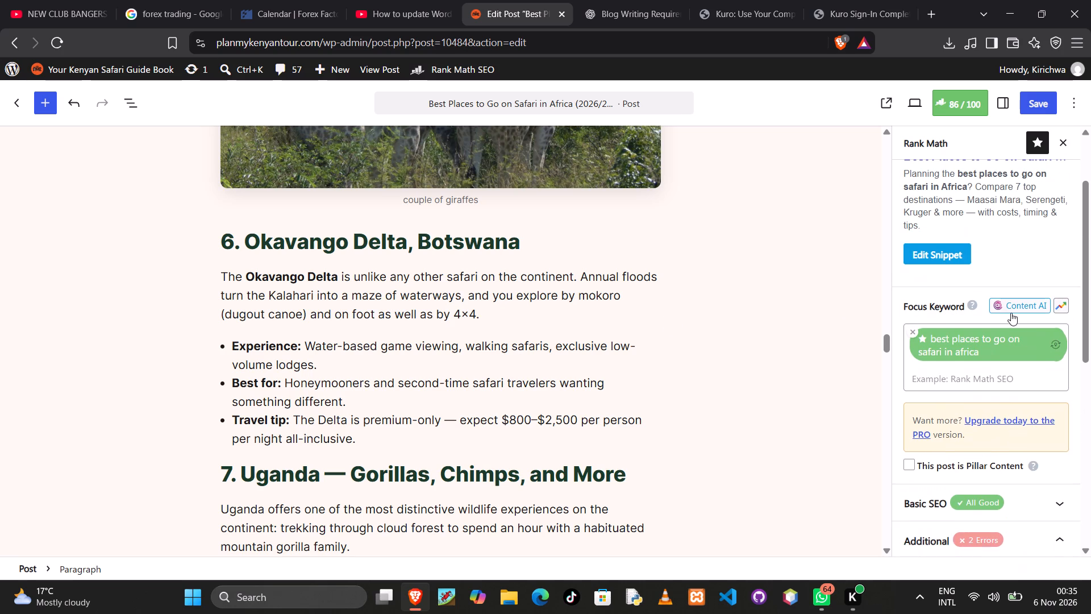
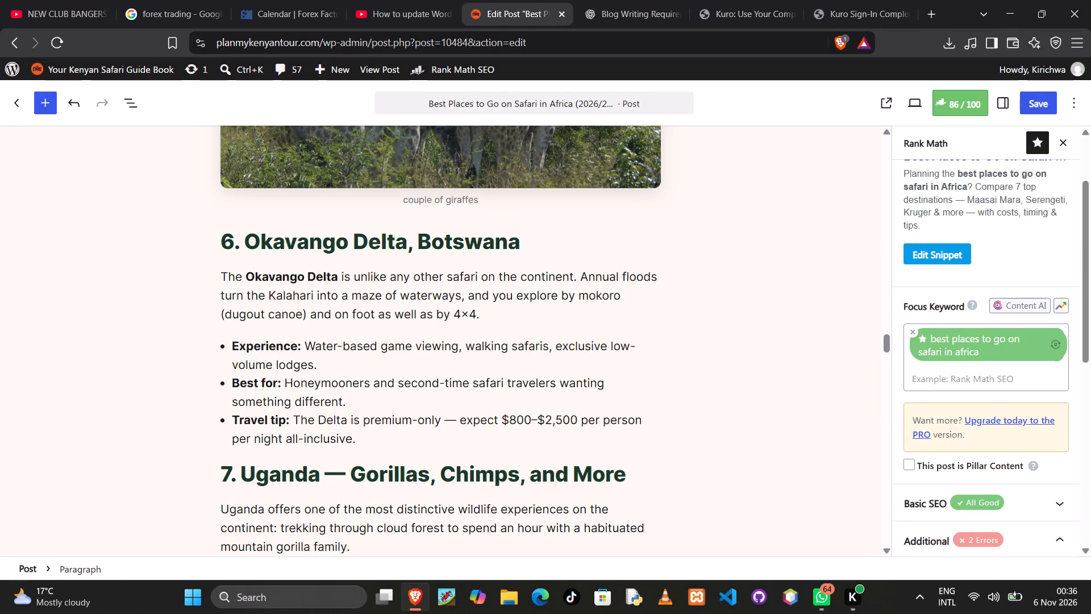
Insert "among best places to go on safari in Africa," after "is" in the Okavango Delta paragraph, reusing the copied phrase.
click(348, 280)
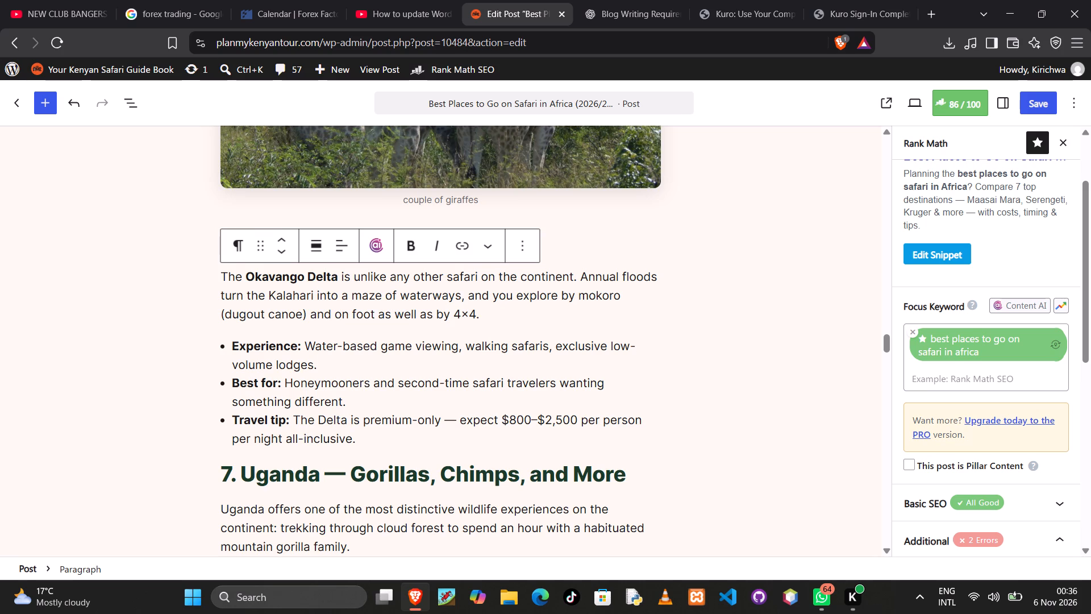
key(space)
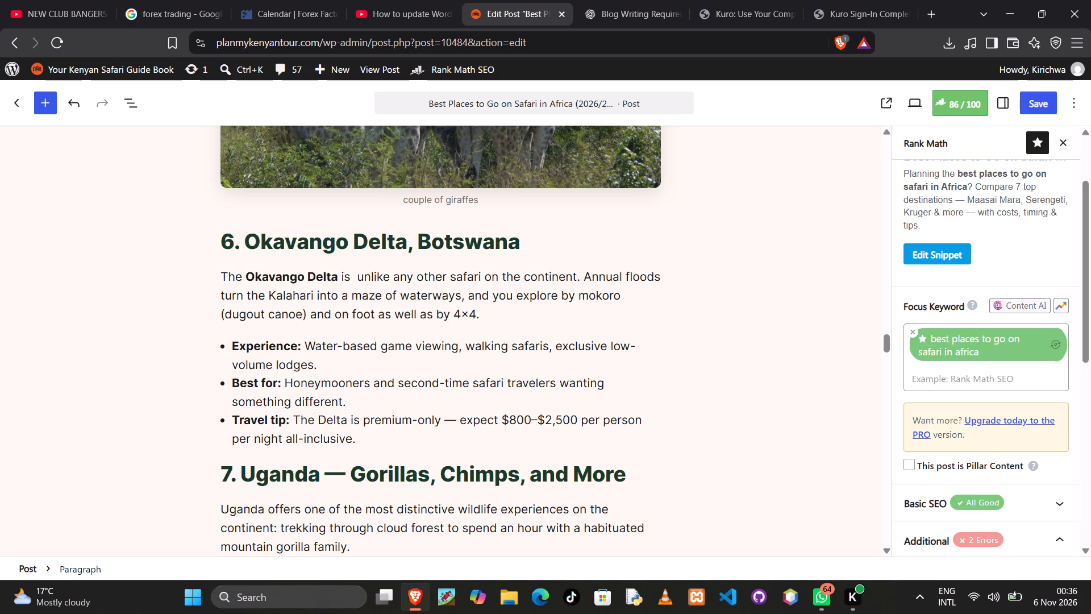
text(among)
key(space)
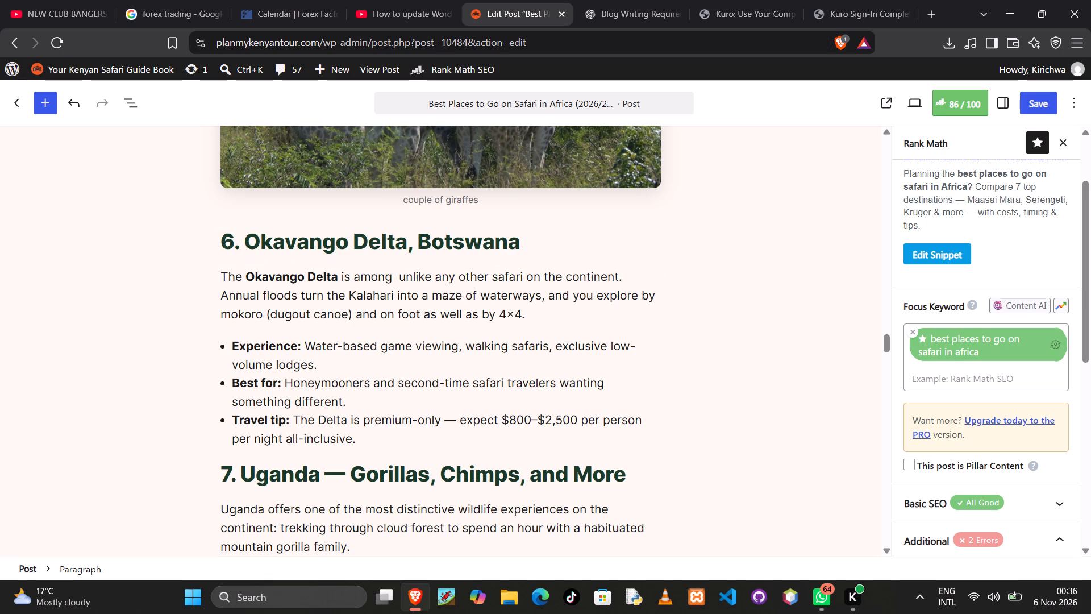
key(ctrl+v)
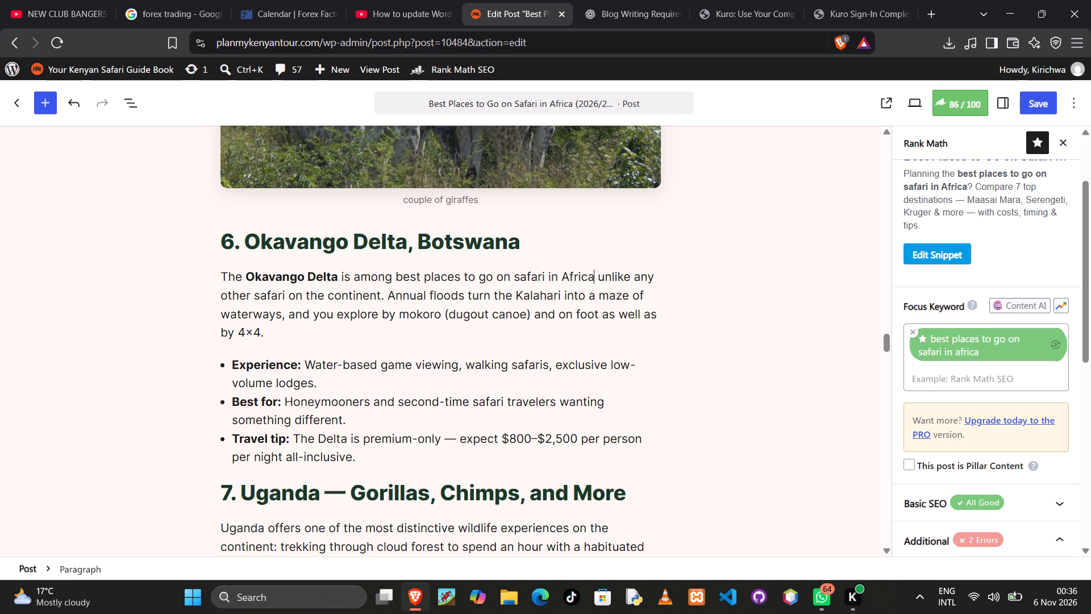
key(comma)
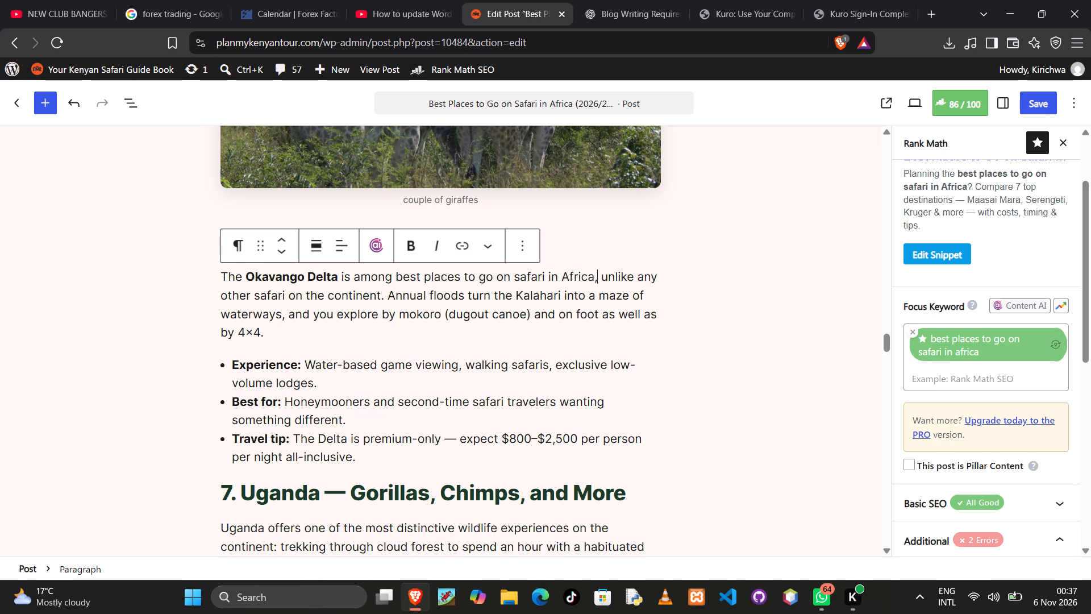
Check Rank Math's Additional results and look over the post from Uganda to "How to Choose the Best Safari Destination for You".
scroll(1036, 356, down, 3)
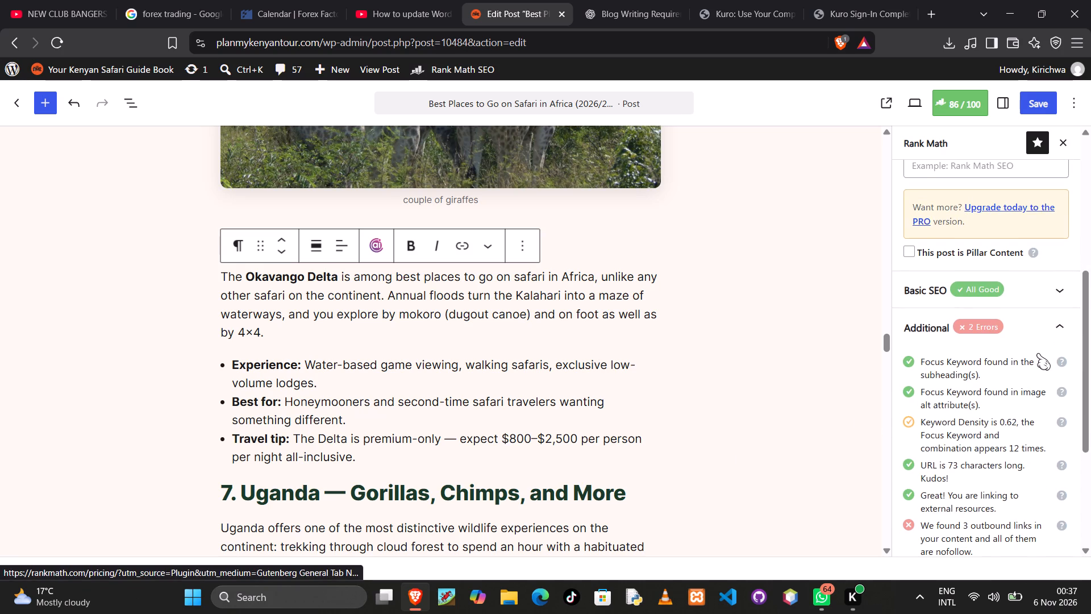
scroll(1037, 354, down, 1)
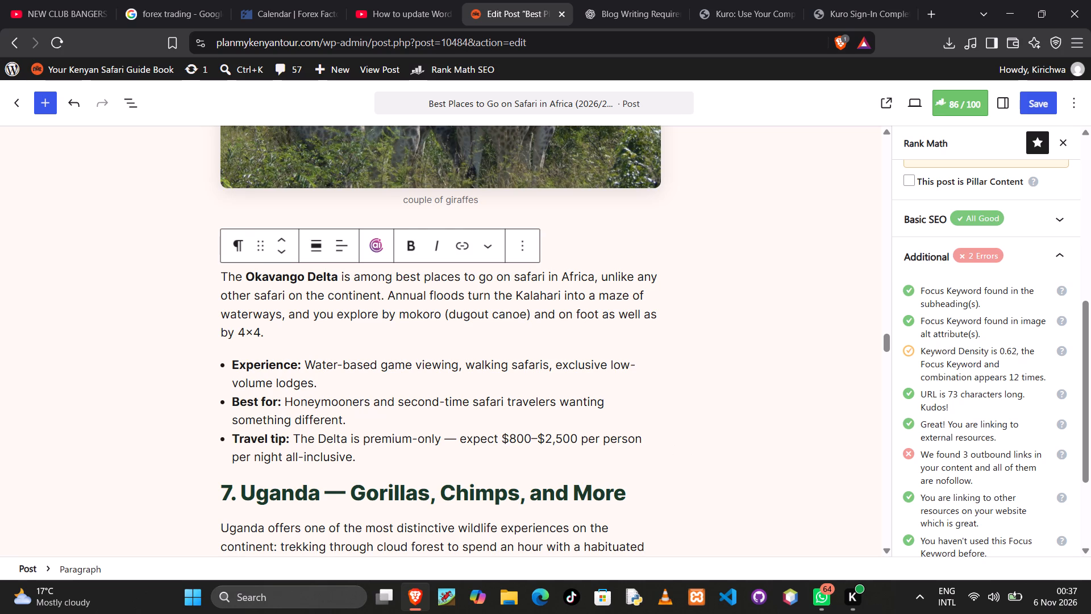
scroll(565, 425, down, 3)
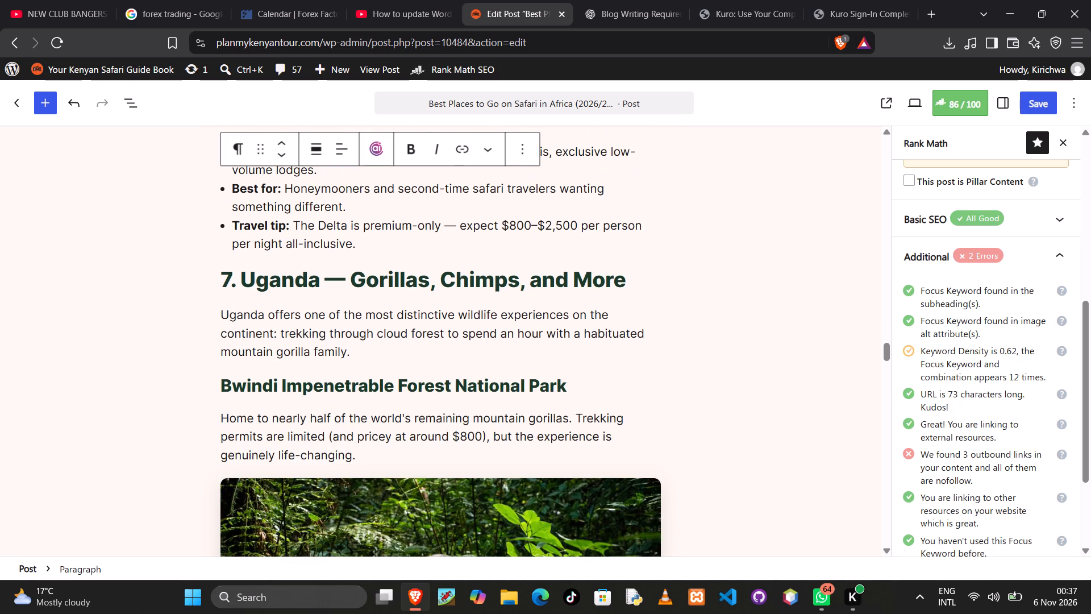
scroll(563, 424, down, 5)
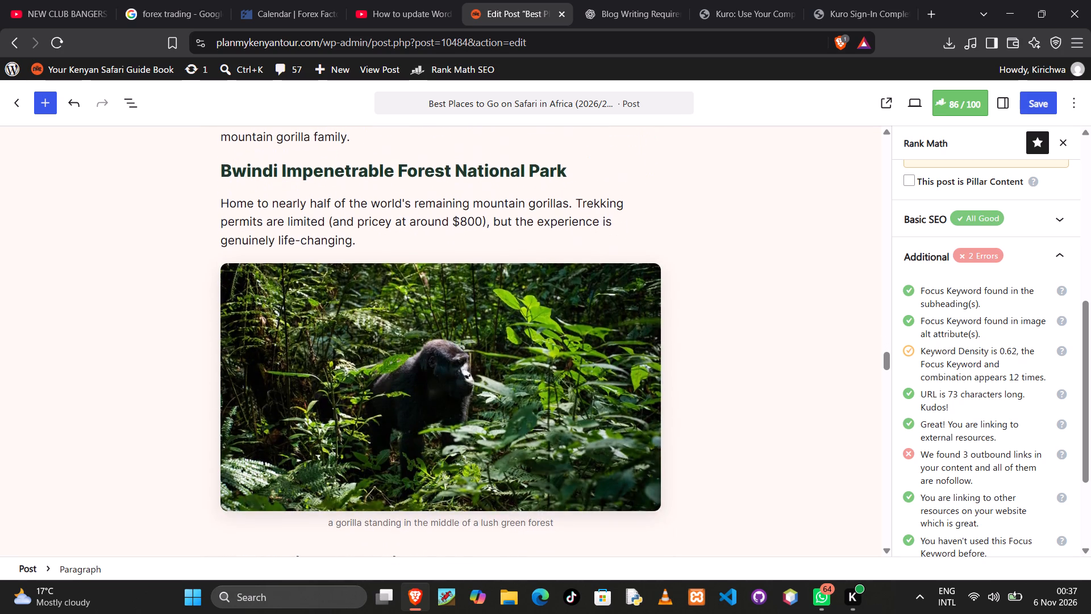
scroll(563, 424, down, 8)
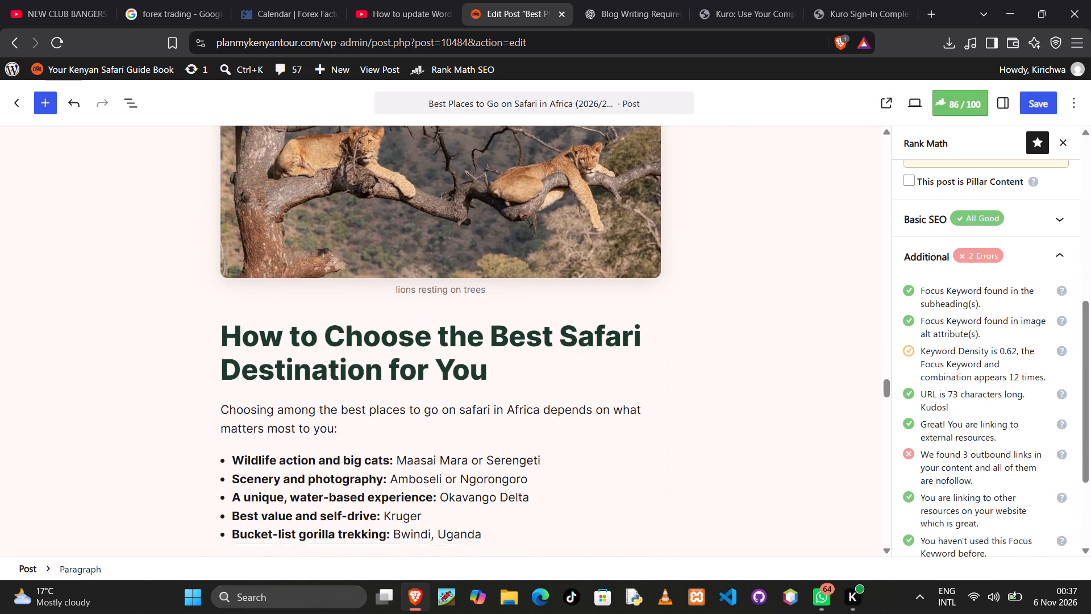
Look back over the earlier destination sections, the table of contents and the comparison table for keyword use.
scroll(563, 424, up, 16)
scroll(563, 425, up, 16)
scroll(563, 425, up, 9)
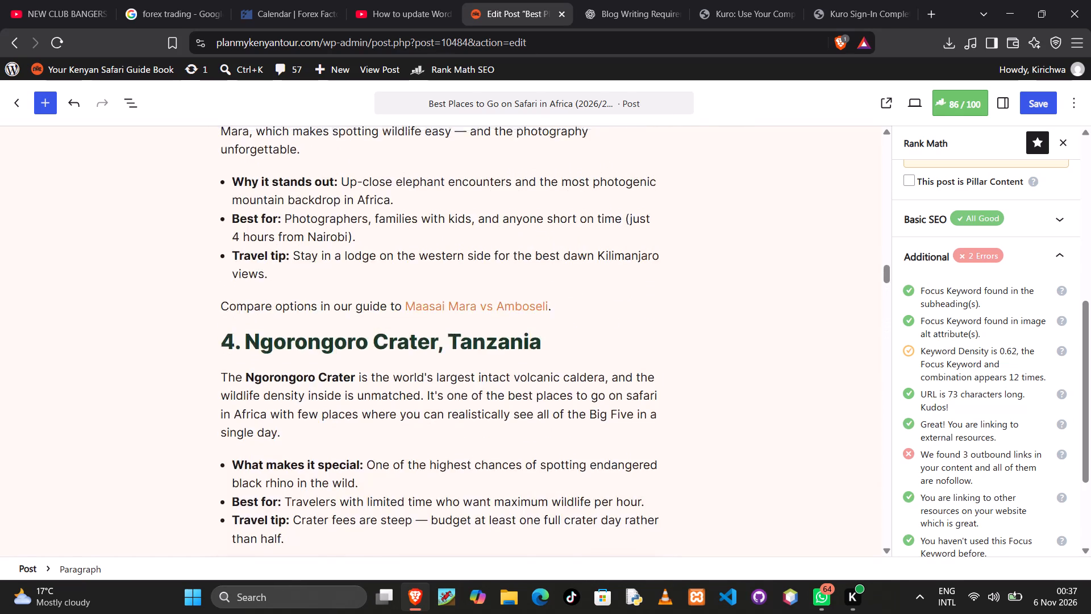
scroll(563, 426, up, 13)
scroll(564, 429, up, 19)
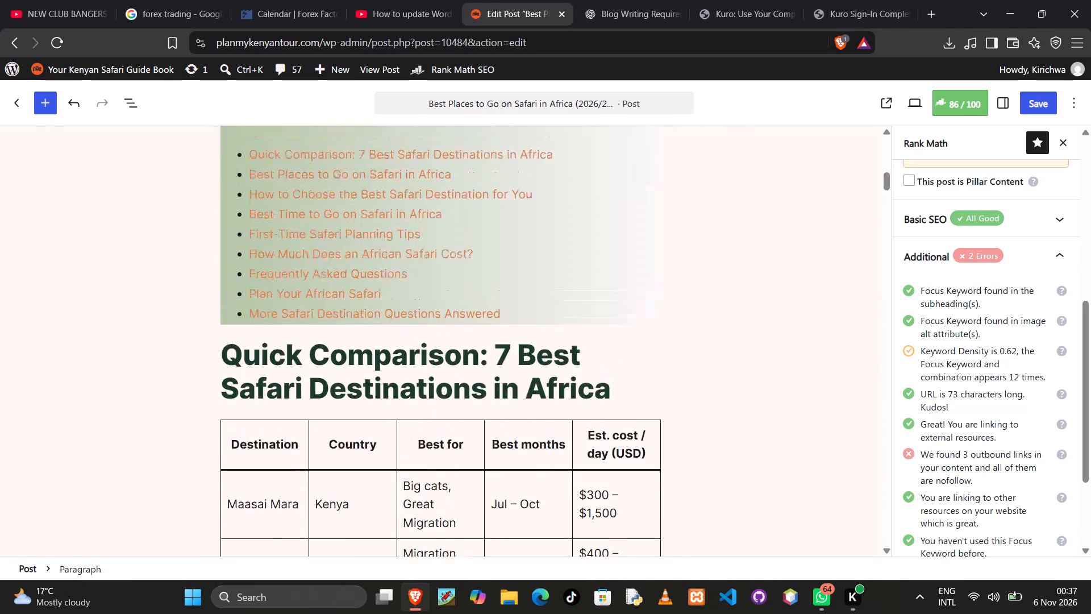
scroll(564, 429, up, 4)
scroll(562, 481, down, 5)
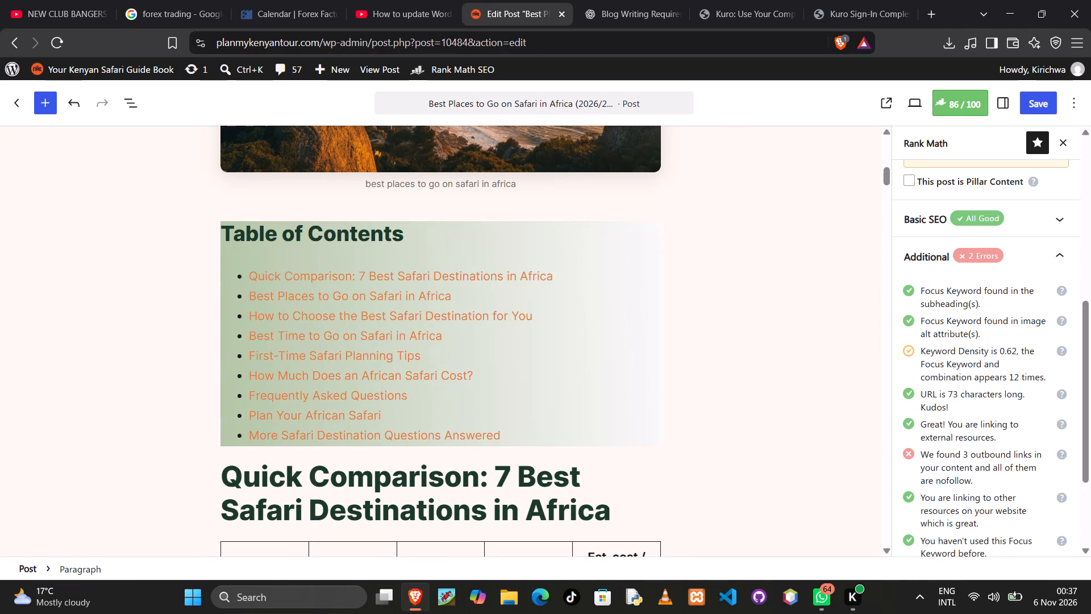
scroll(568, 479, down, 1)
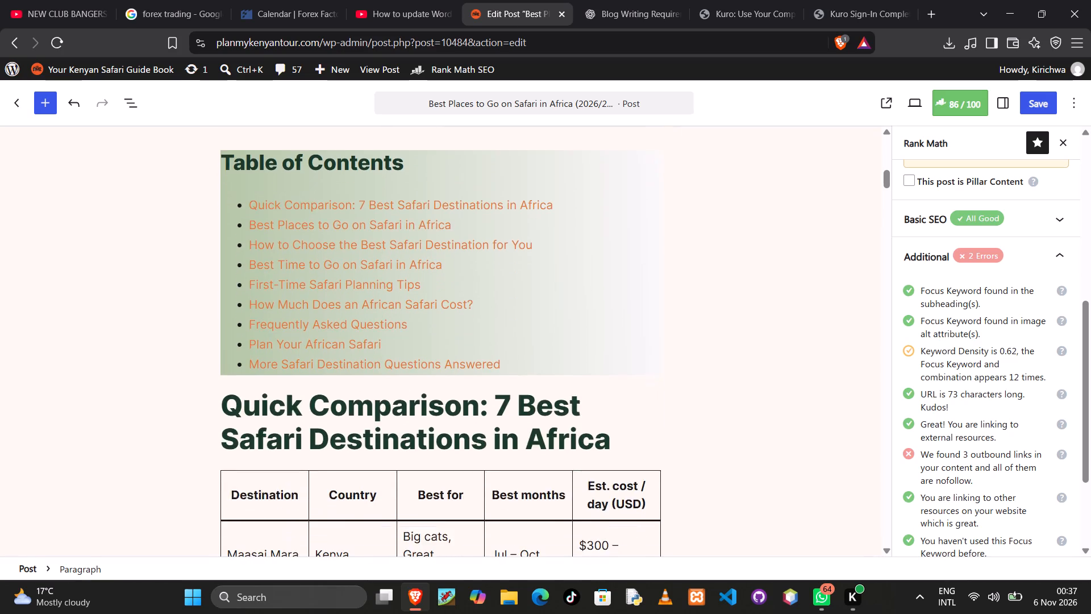
scroll(568, 479, down, 12)
scroll(568, 479, up, 3)
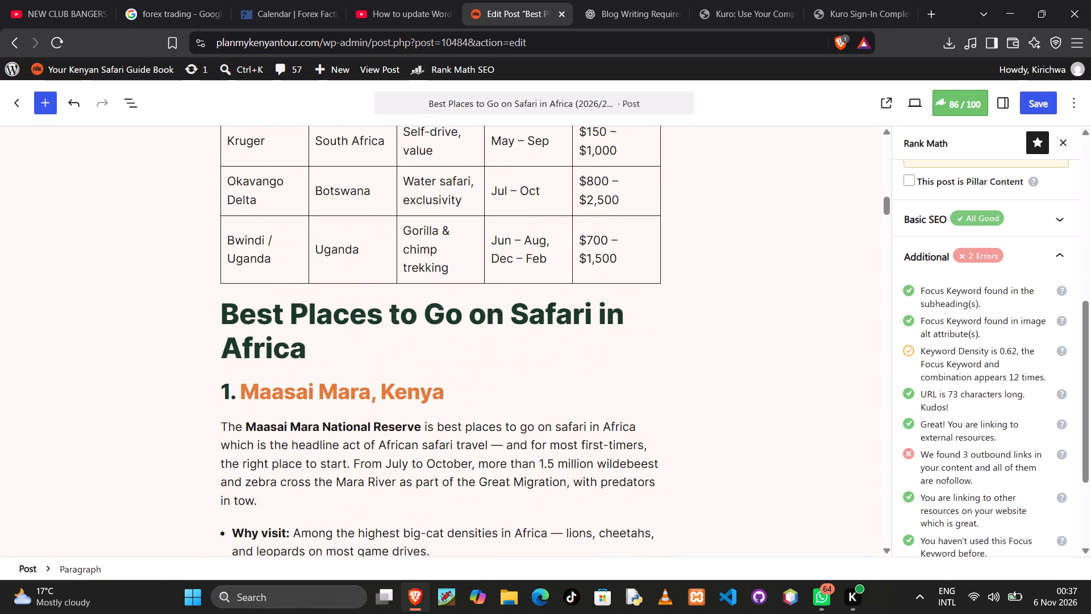
scroll(568, 479, up, 1)
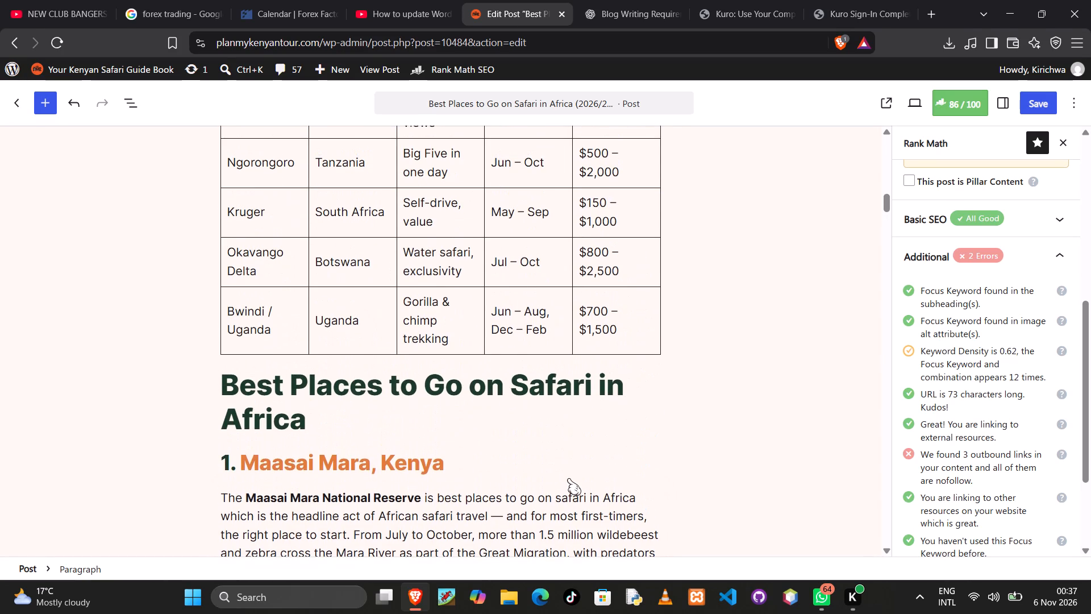
scroll(568, 479, up, 11)
Reread the destination sections from Maasai Mara to Uganda, checking where the focus keyword is used.
scroll(568, 479, down, 1)
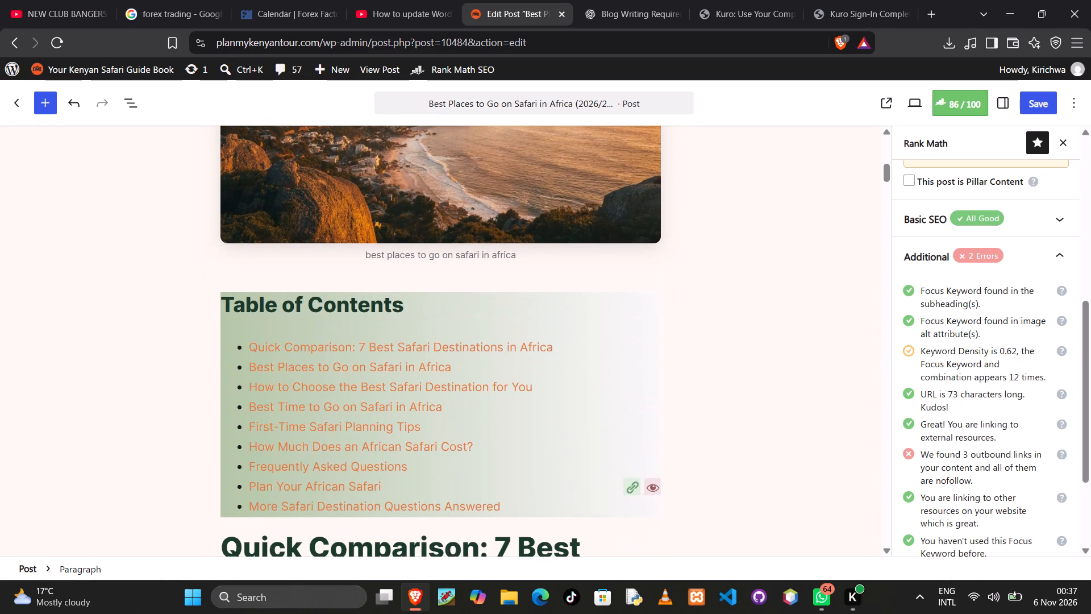
scroll(569, 479, down, 20)
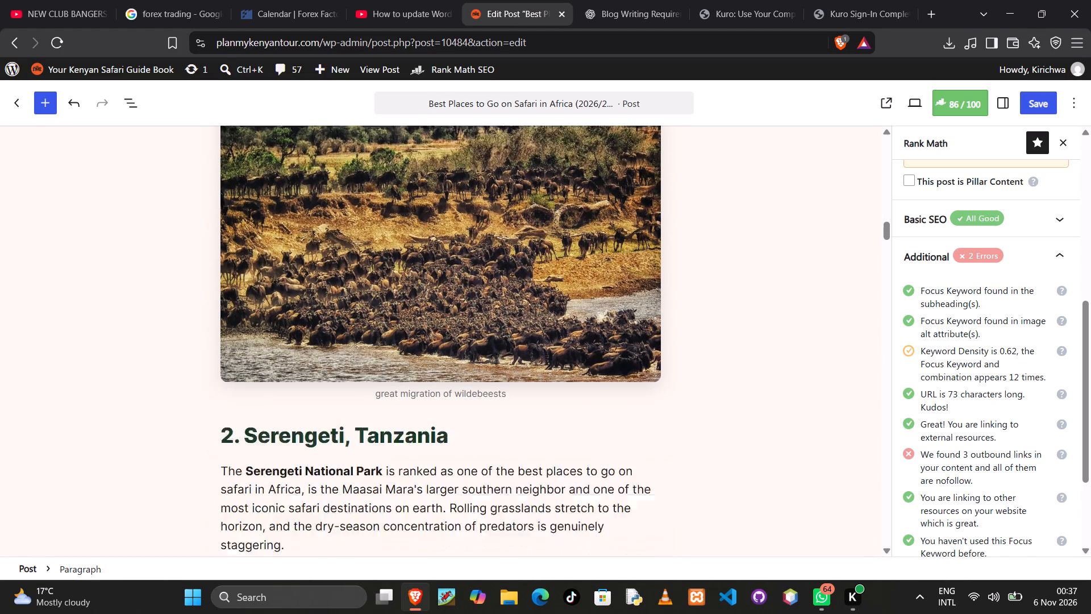
scroll(674, 613, down, 2)
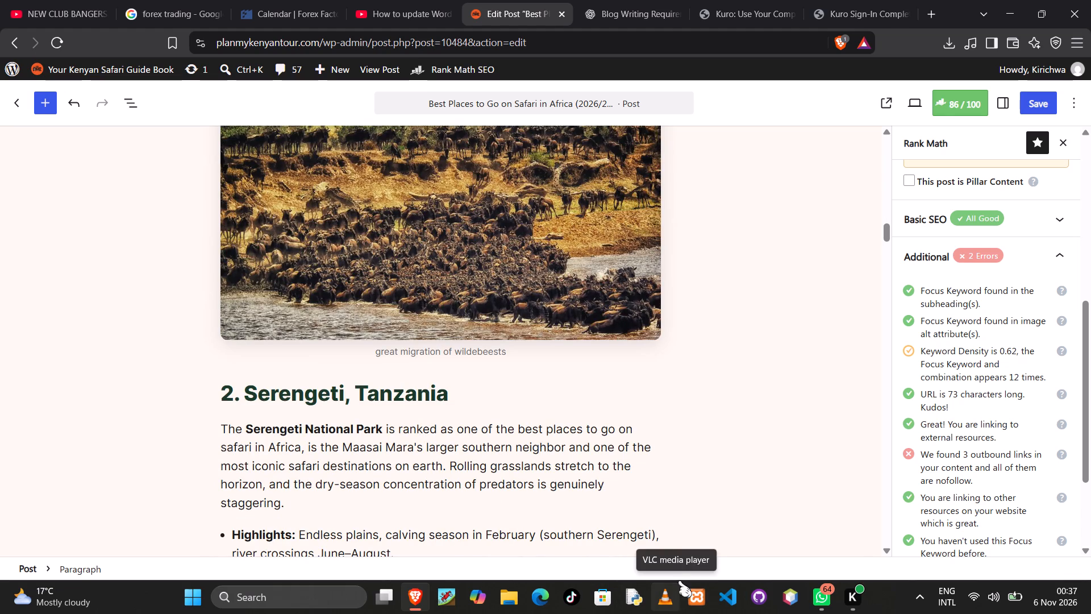
scroll(510, 373, down, 2)
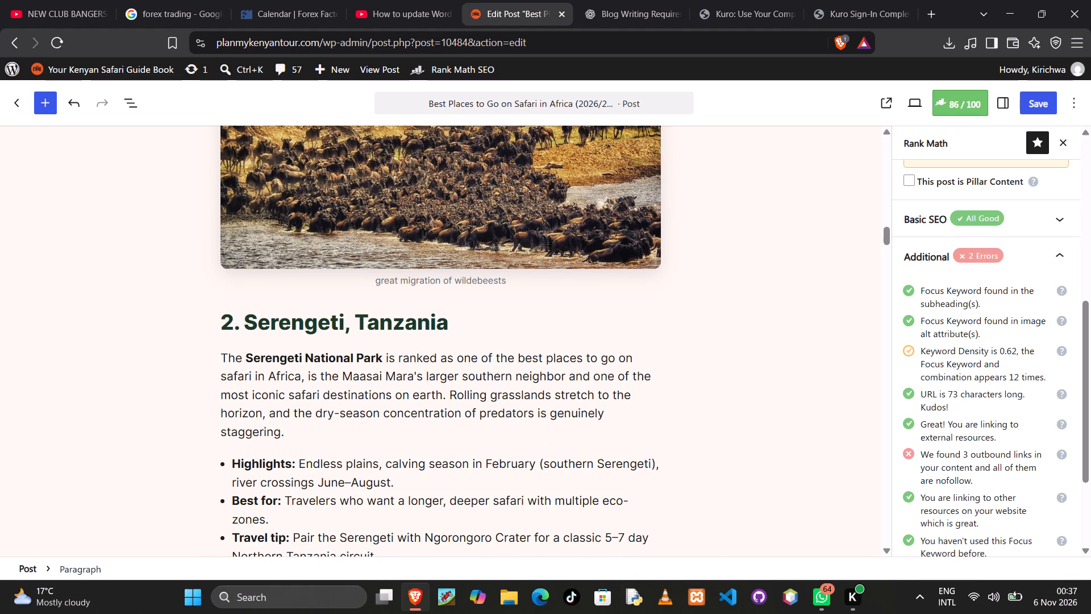
scroll(514, 373, down, 18)
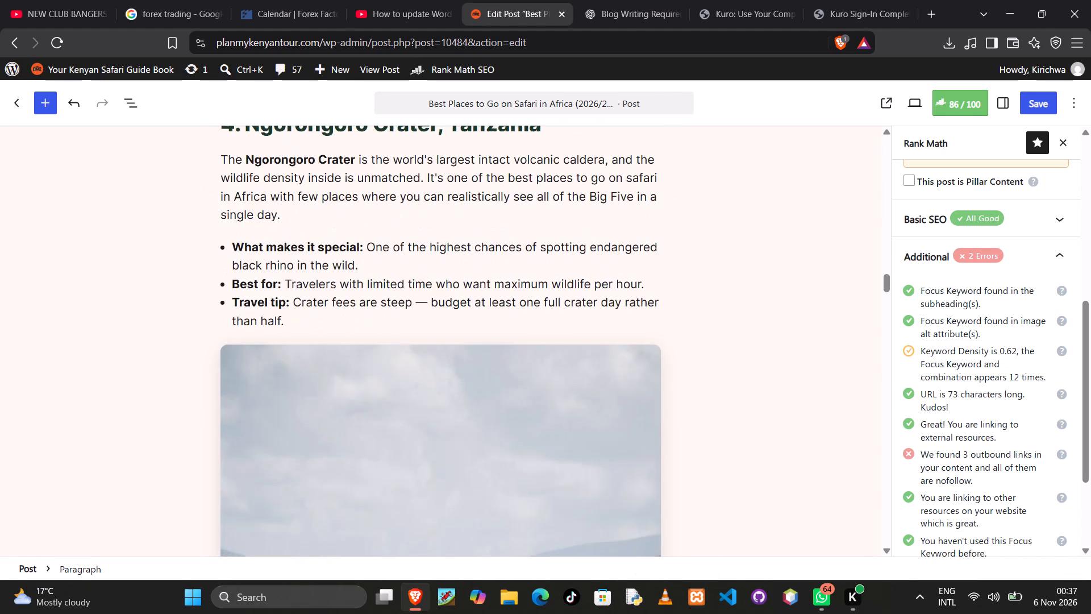
scroll(523, 404, down, 18)
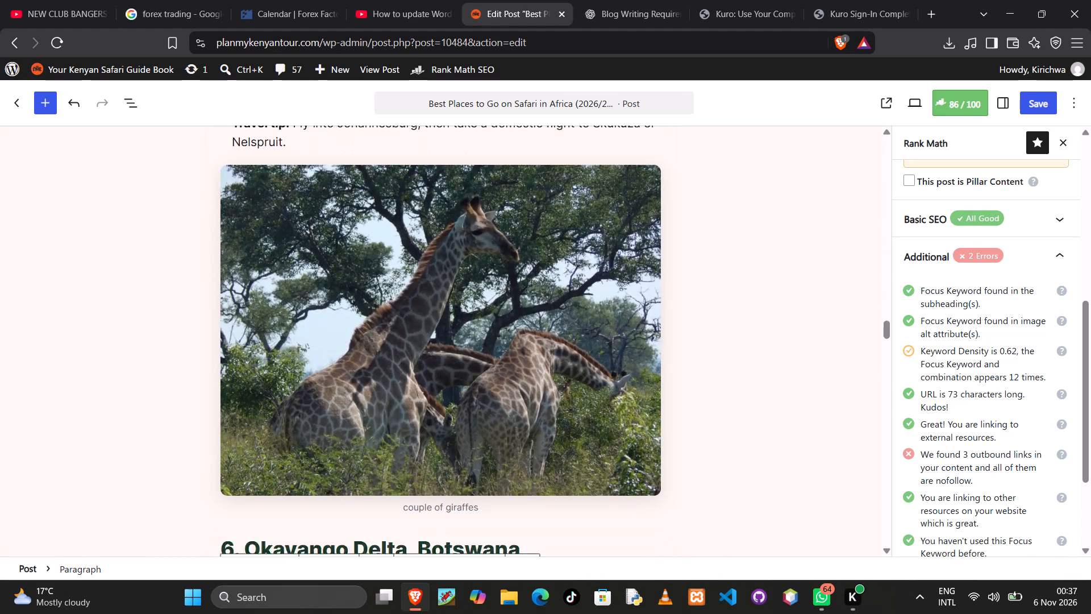
scroll(517, 400, down, 12)
scroll(517, 399, up, 2)
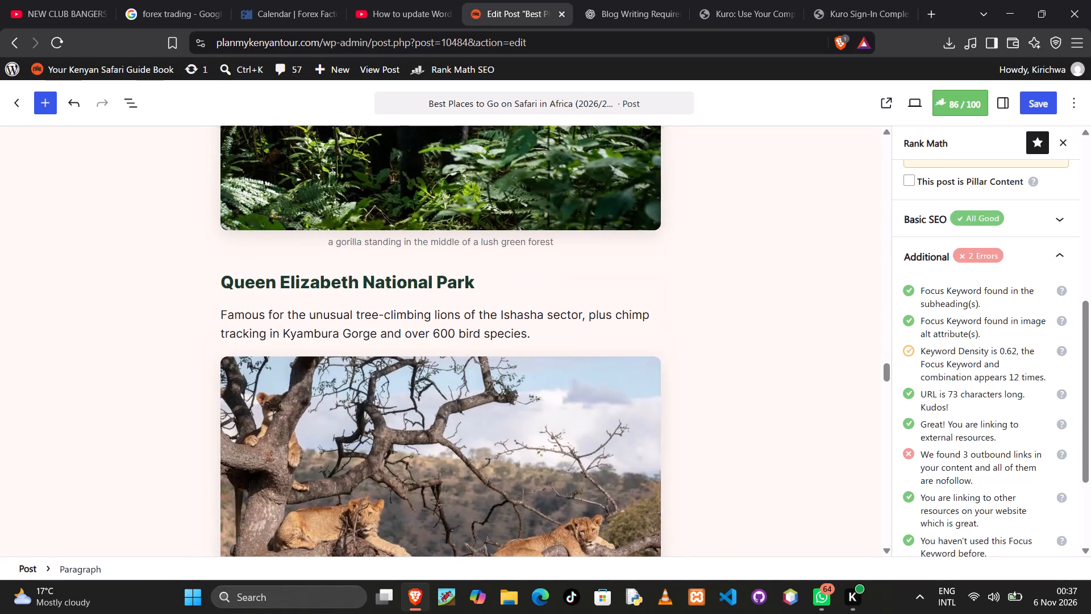
scroll(517, 399, up, 11)
scroll(517, 398, down, 2)
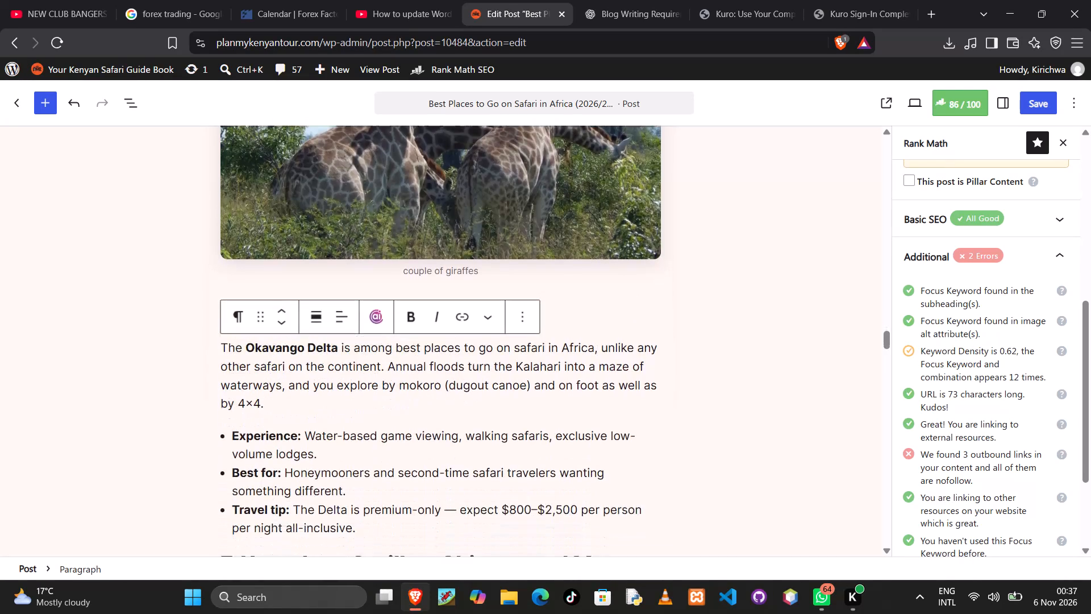
scroll(517, 398, down, 4)
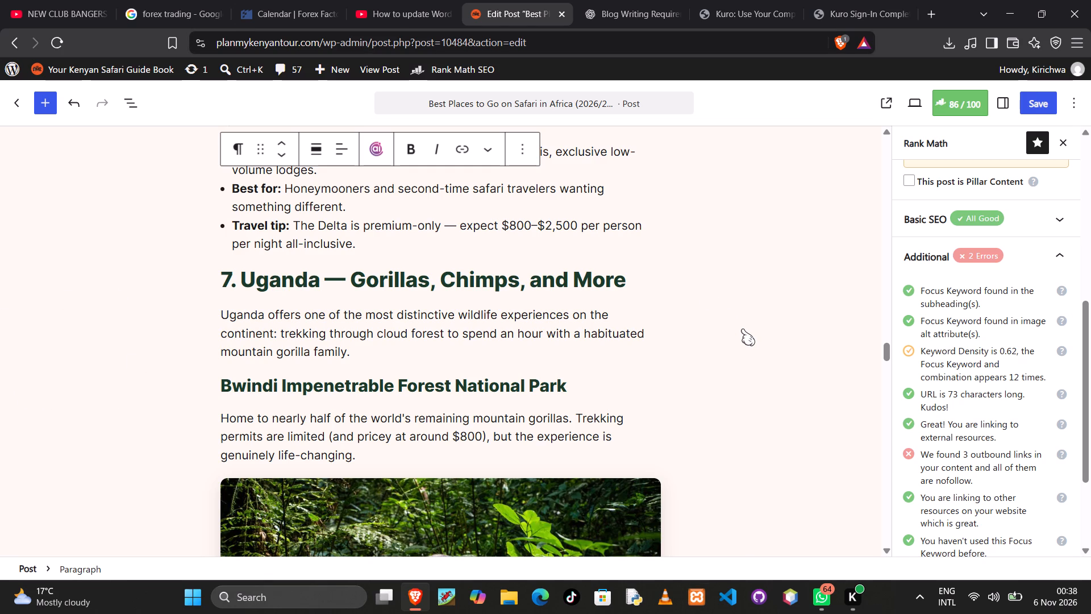
Examine the Uganda, How to Choose and Best Time sections for keyword placement, and recheck Rank Math's focus keyword.
scroll(742, 327, down, 1)
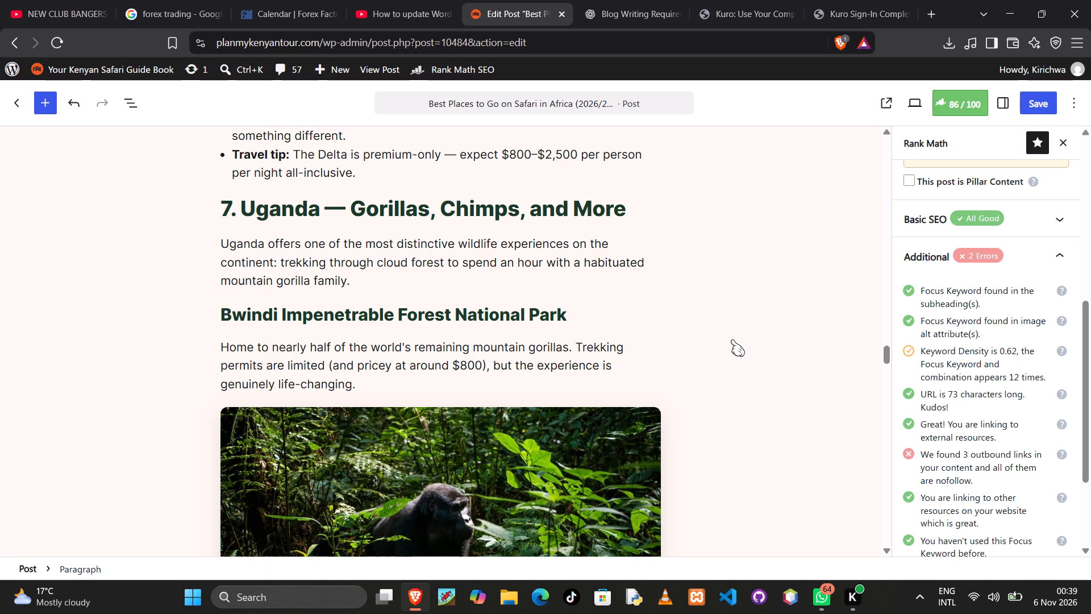
scroll(731, 341, down, 7)
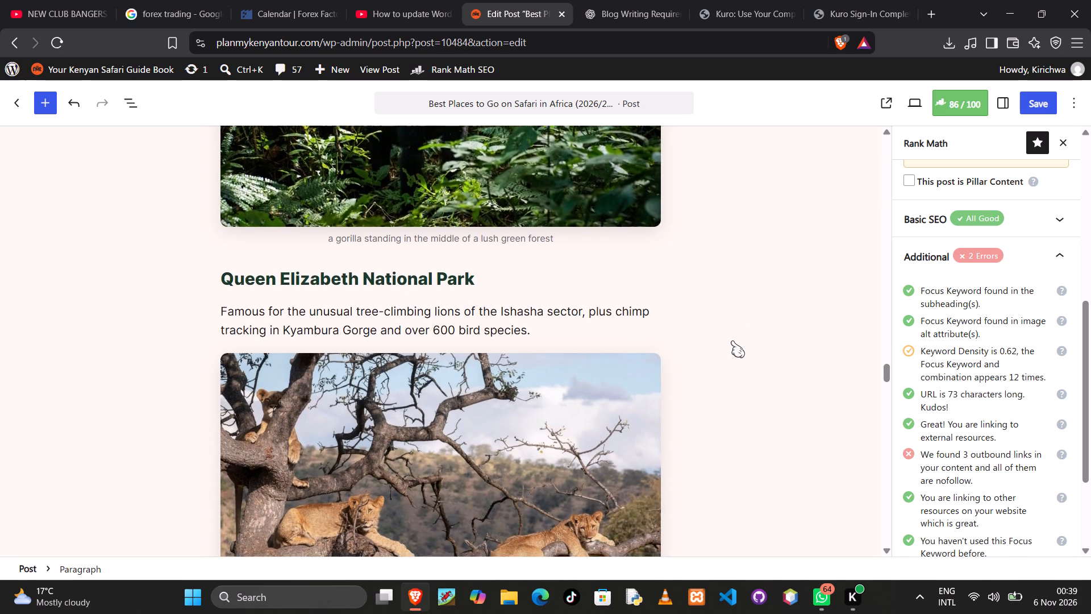
scroll(731, 341, down, 7)
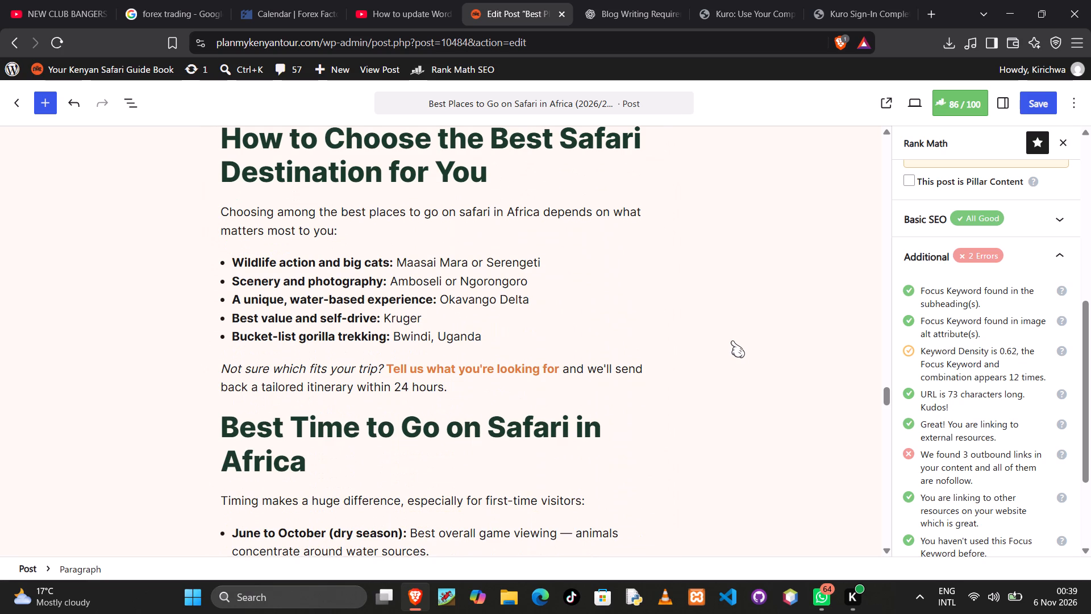
scroll(731, 341, up, 1)
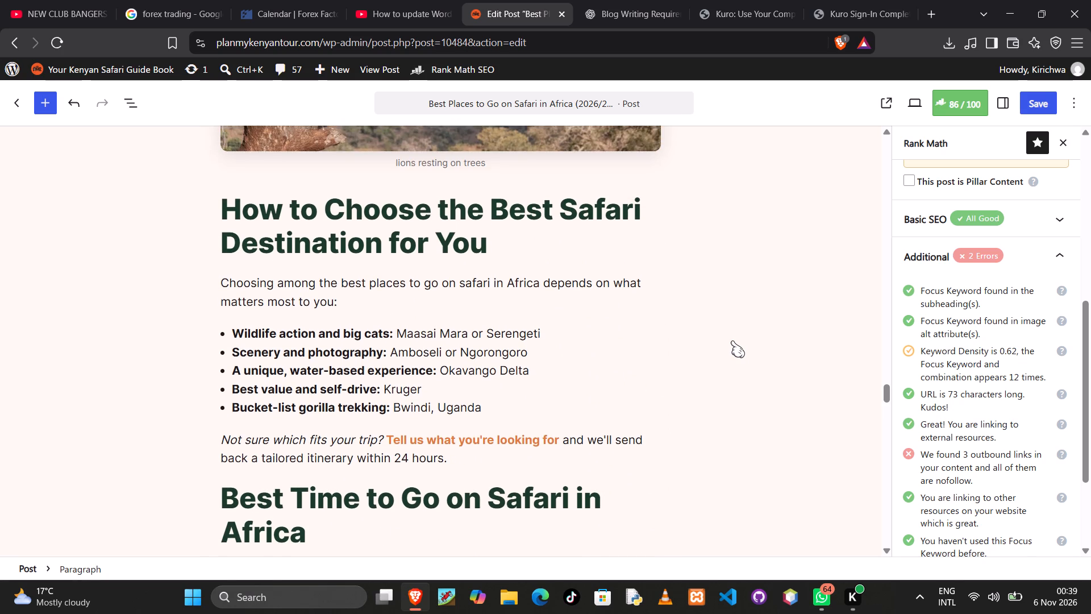
scroll(731, 341, down, 1)
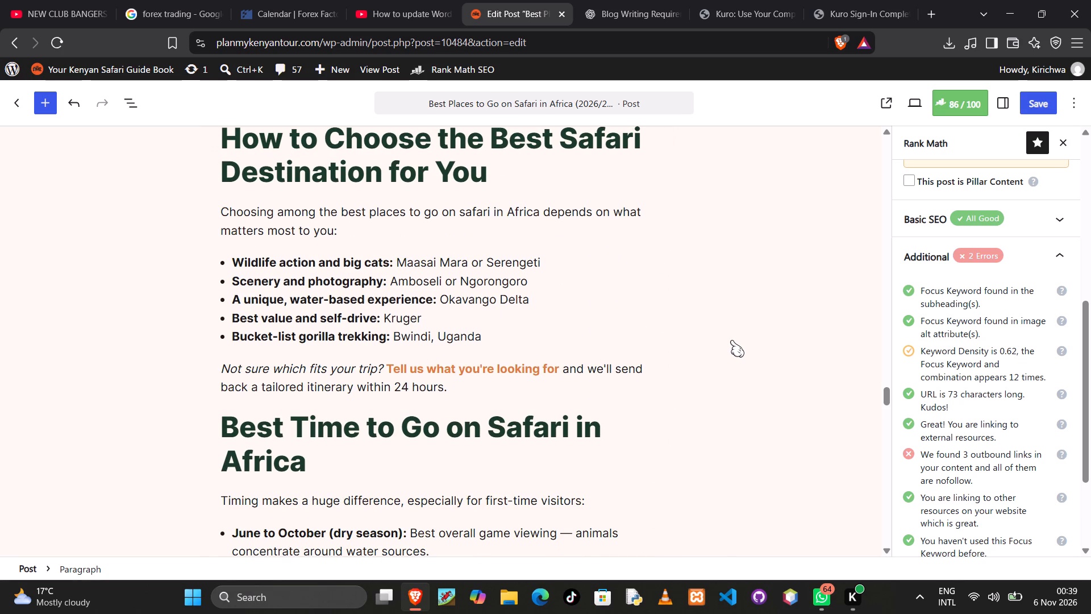
scroll(731, 341, down, 1)
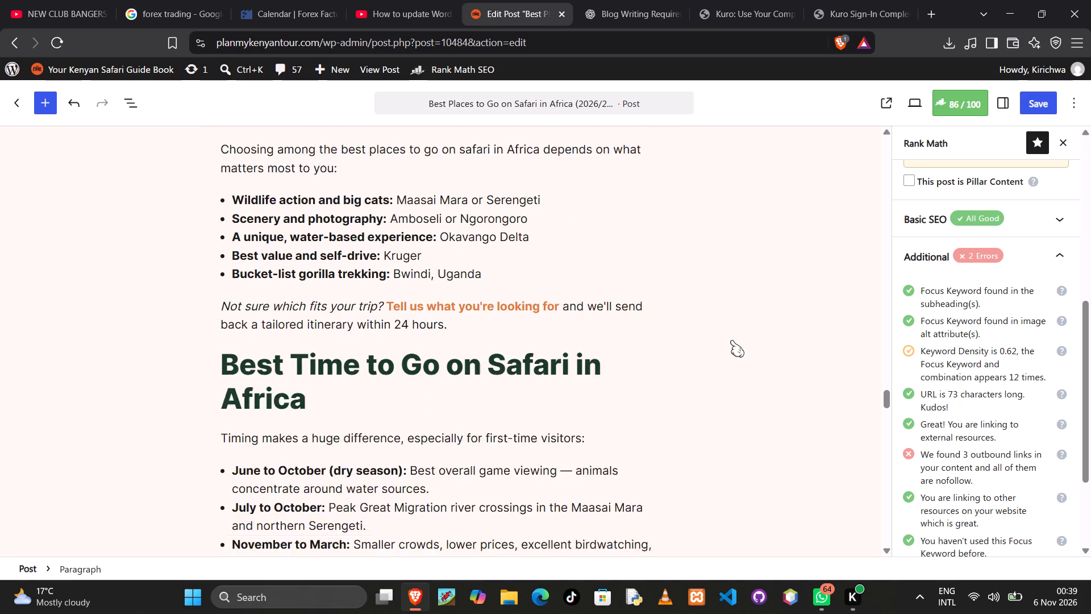
scroll(731, 341, down, 1)
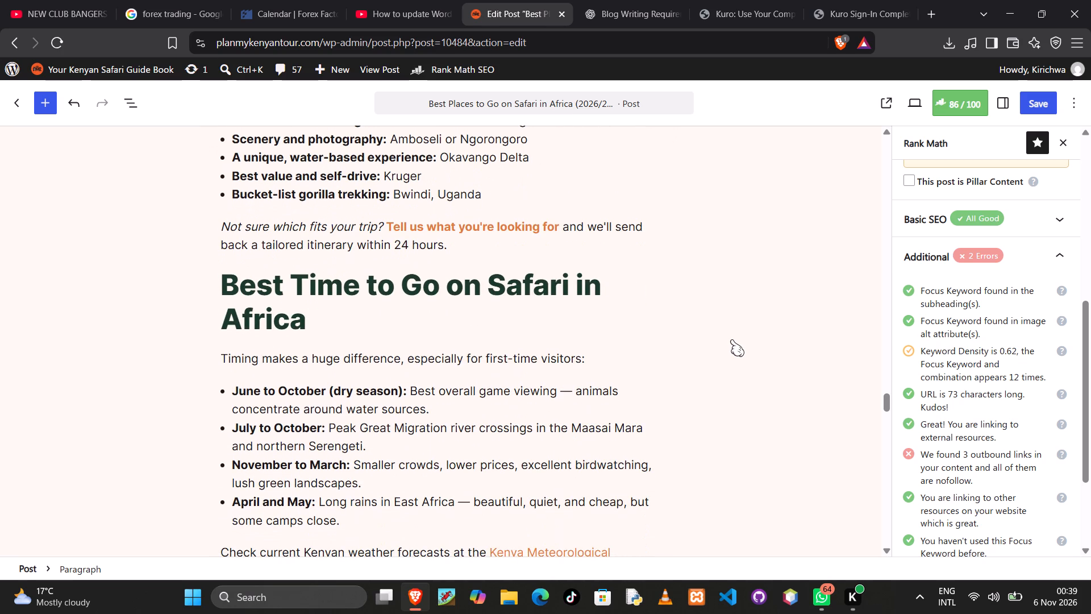
scroll(730, 340, down, 1)
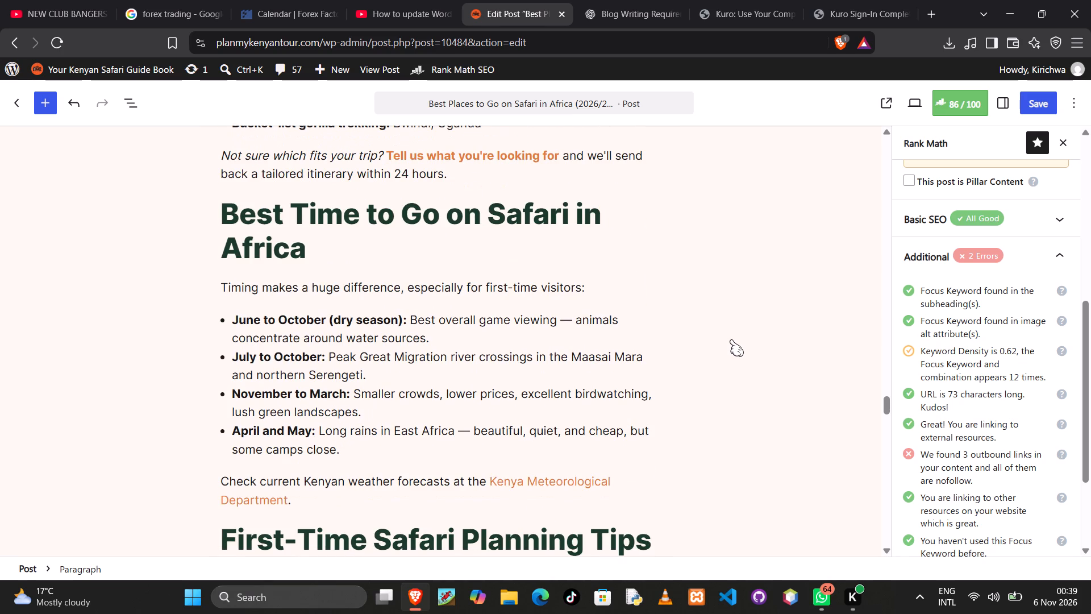
scroll(955, 249, up, 3)
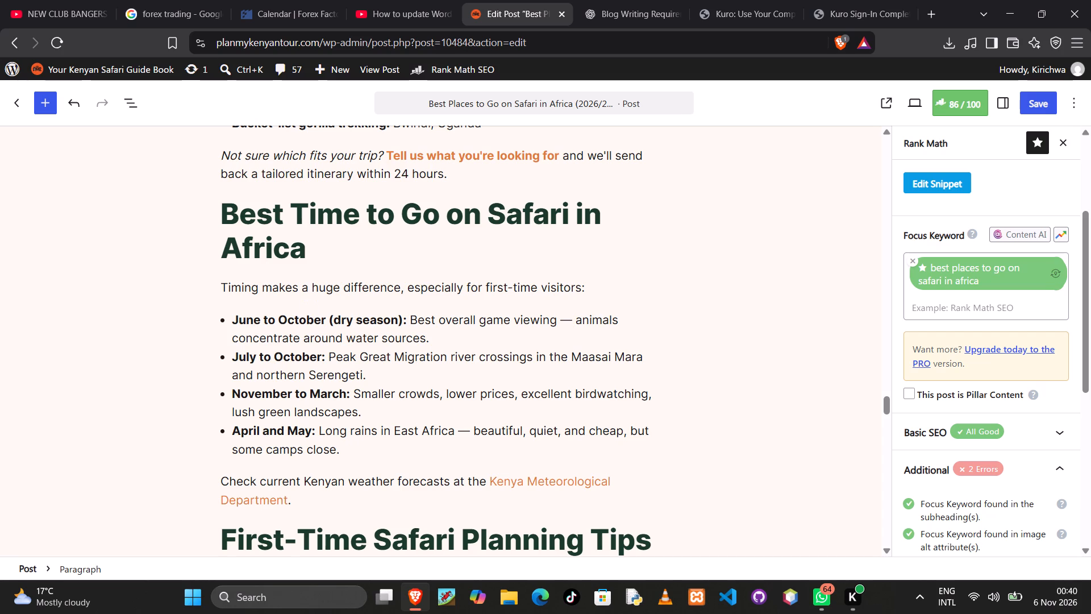
Insert "in the best places to go on safari in Africa" after "Timing makes a huge difference" in the Best Time section, and check Rank Math's keyword density.
click(400, 289)
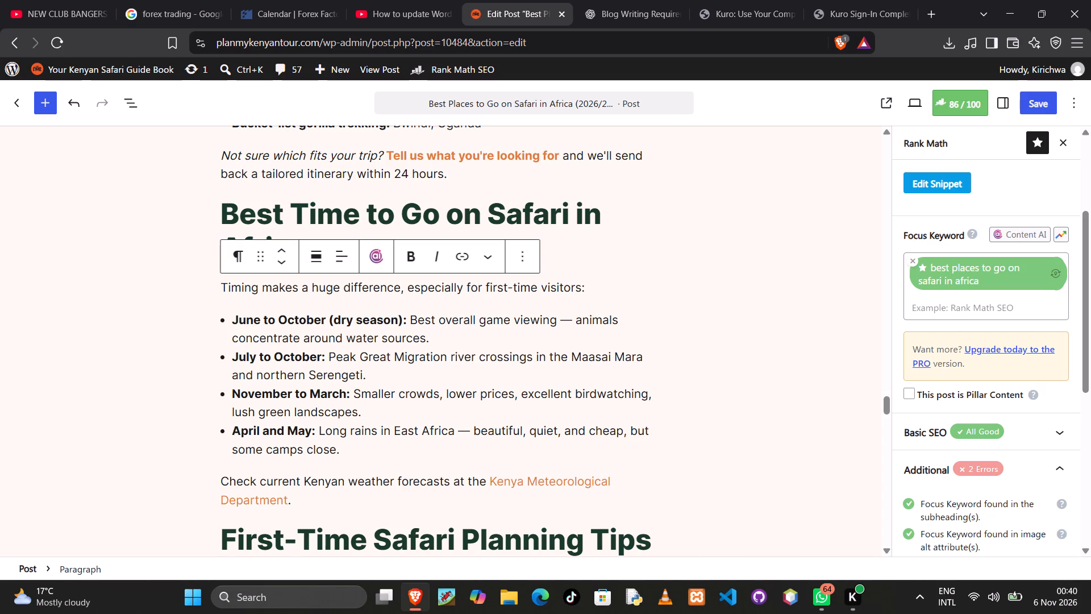
key(space)
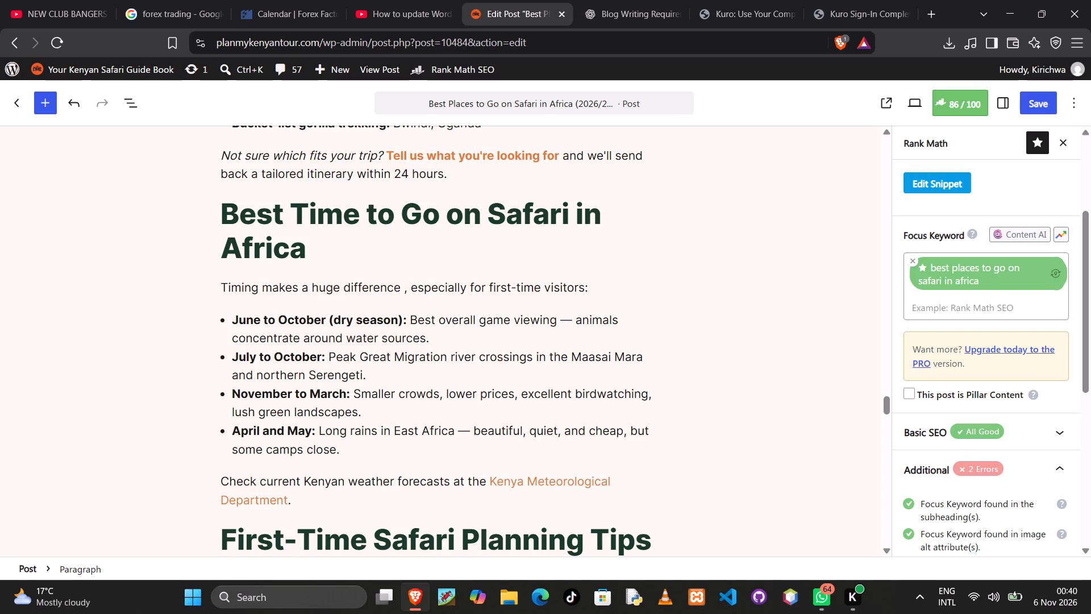
text(in)
key(space)
text(the)
key(space)
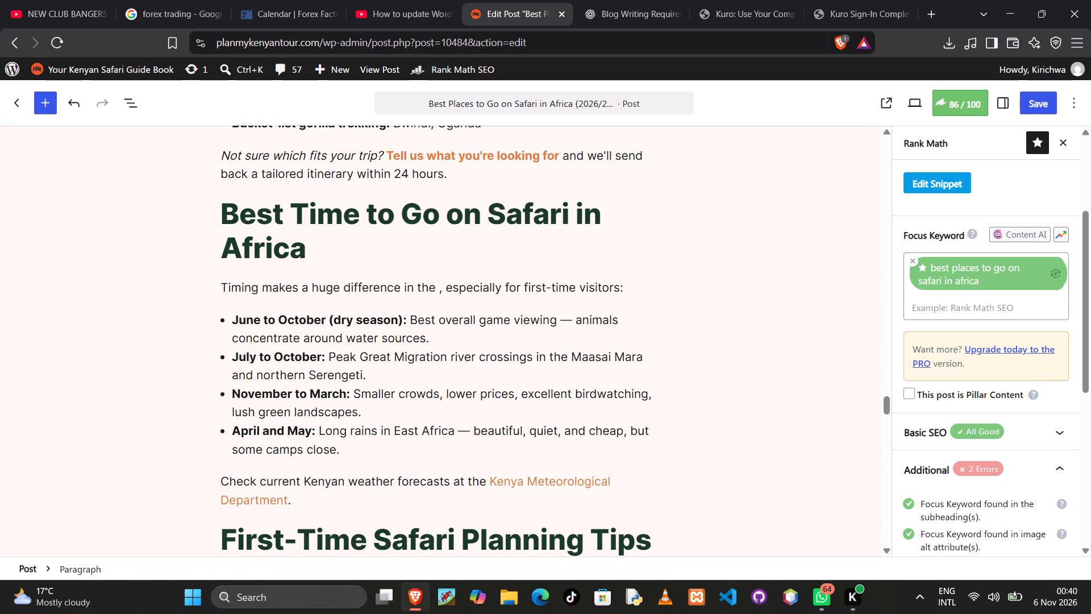
key(ctrl+v)
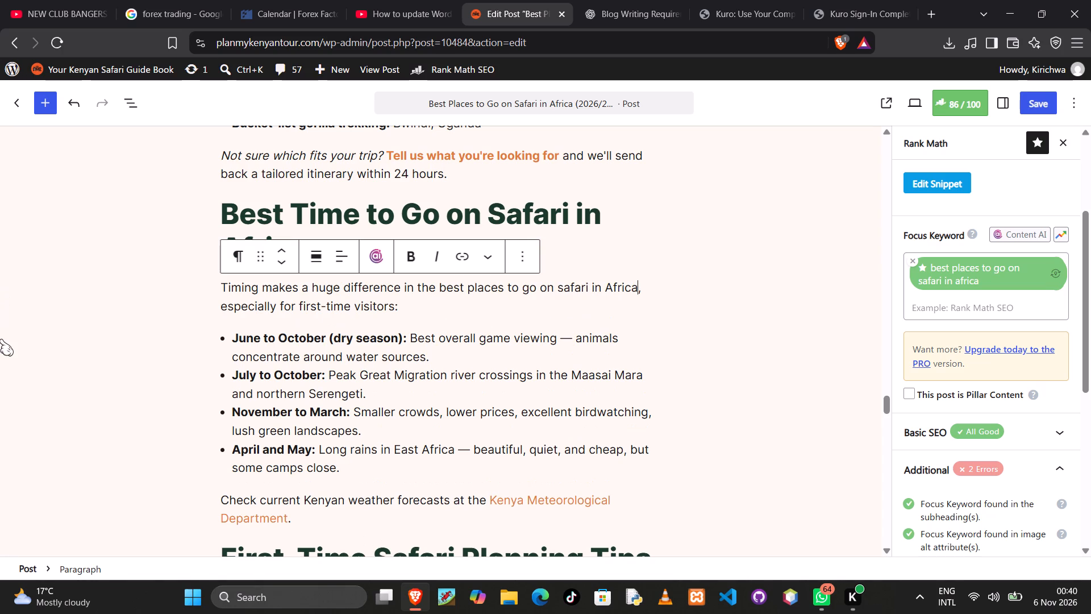
scroll(1011, 311, down, 2)
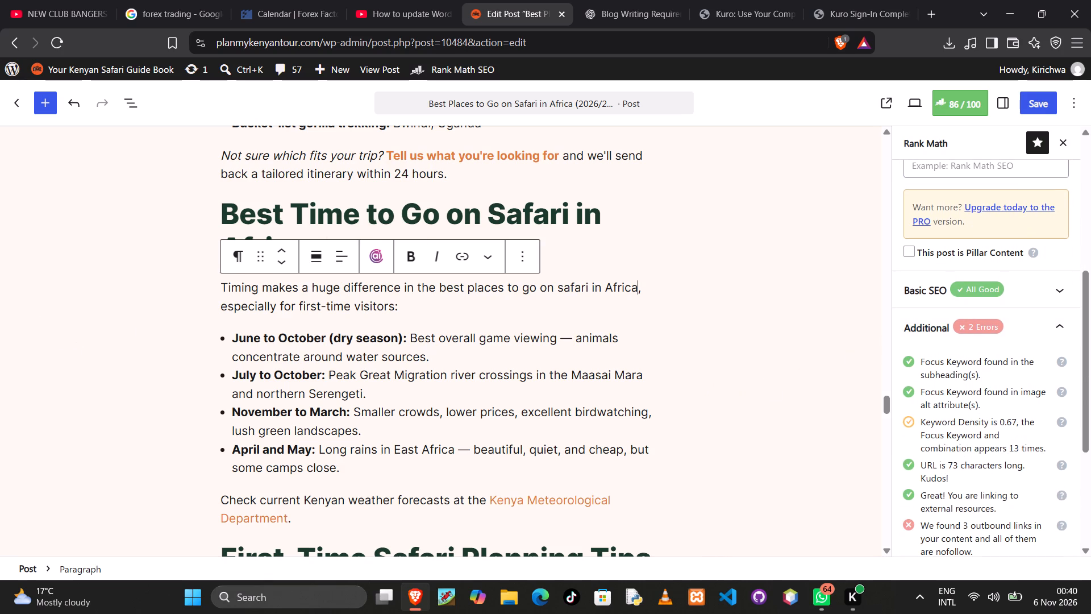
Look through the First-Time Safari Planning Tips and safari cost sections for places to use the focus keyword.
click(402, 308)
scroll(414, 317, down, 6)
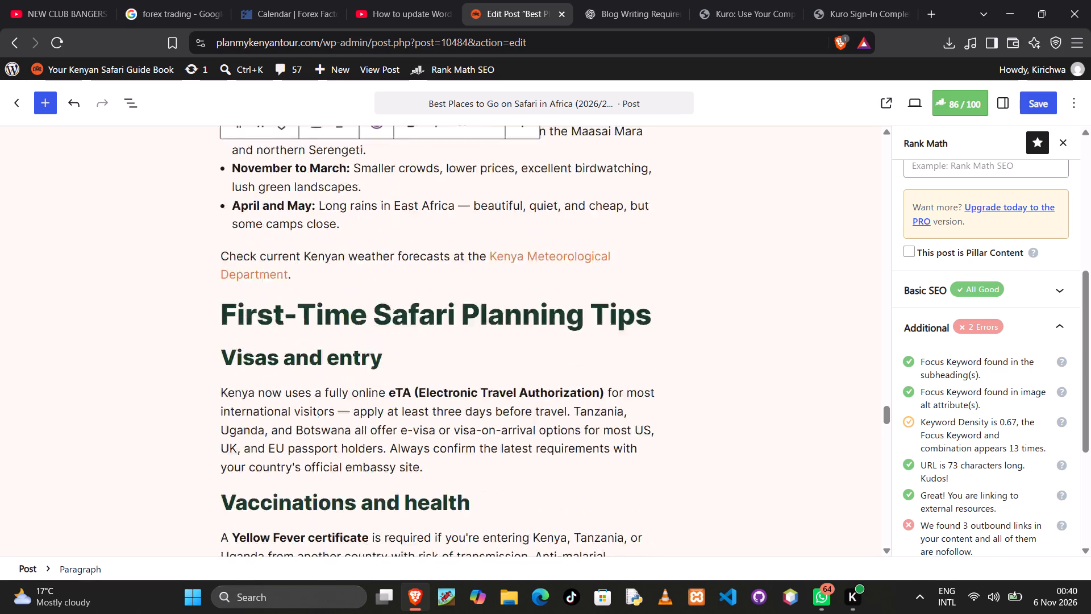
scroll(414, 303, down, 3)
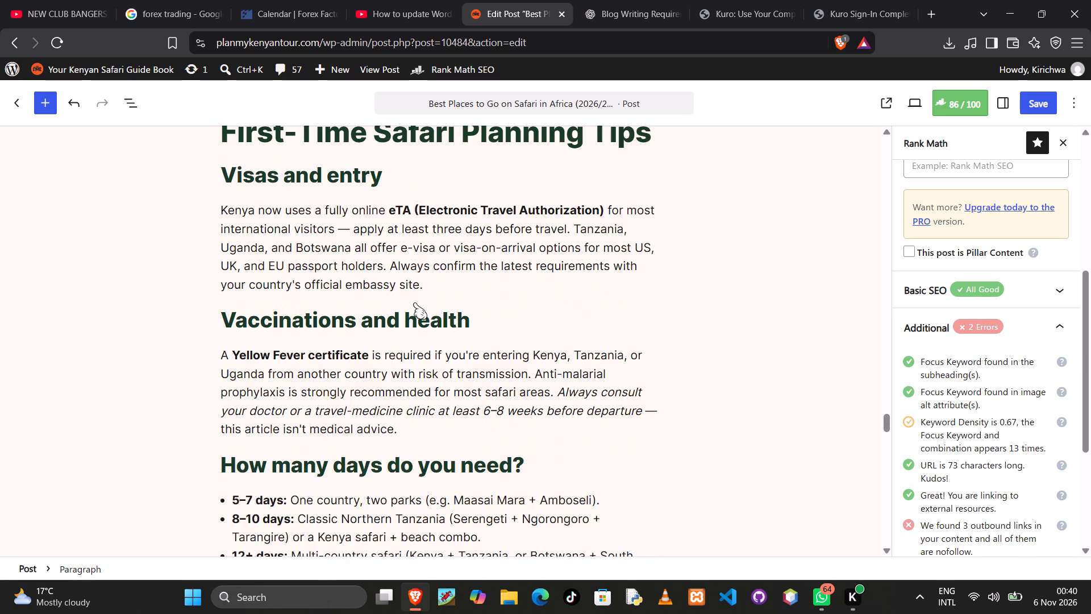
scroll(414, 303, up, 1)
scroll(414, 303, down, 1)
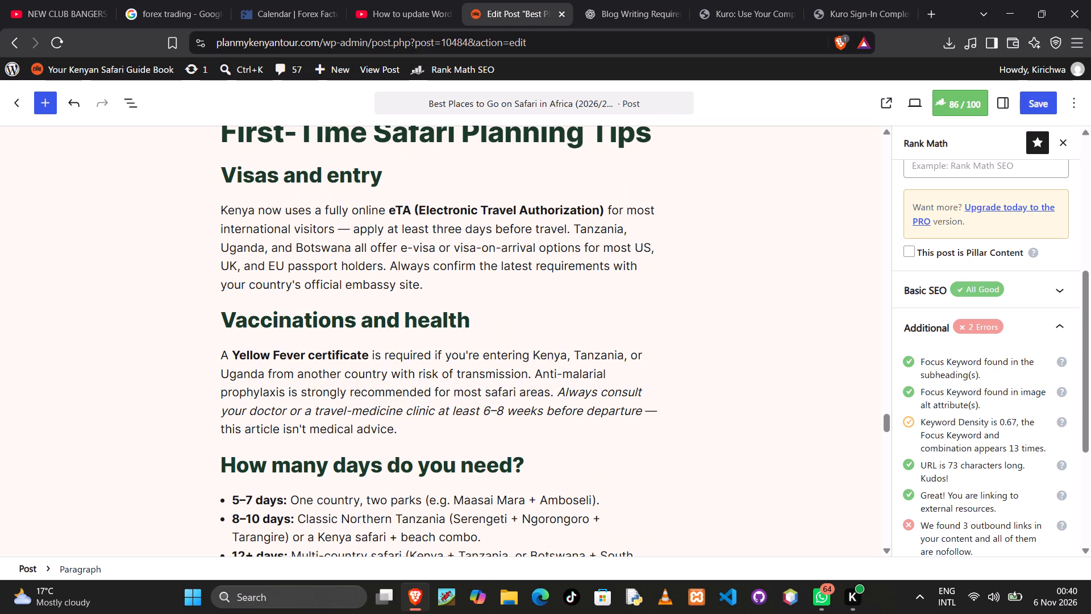
scroll(363, 375, down, 4)
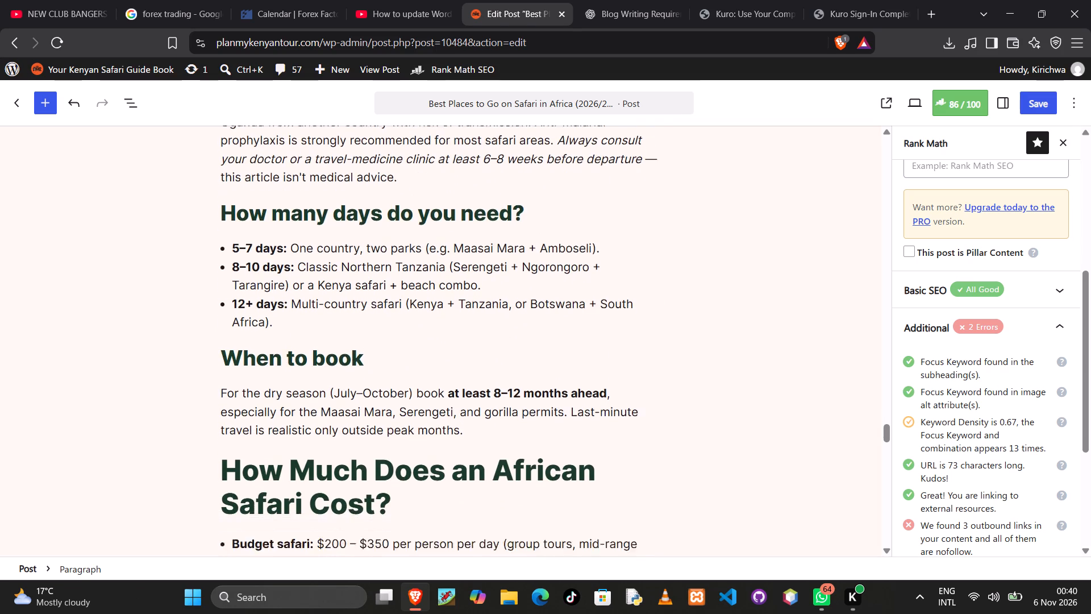
scroll(363, 370, down, 3)
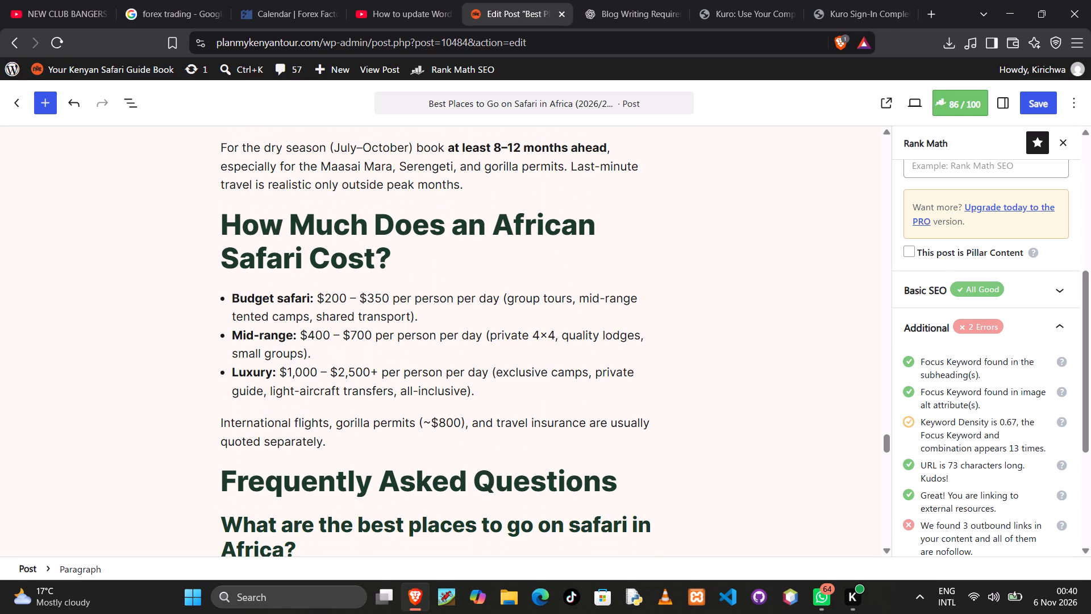
Read the Frequently Asked Questions through to the Plan Your African Safari section for focus keyword opportunities.
scroll(357, 360, down, 3)
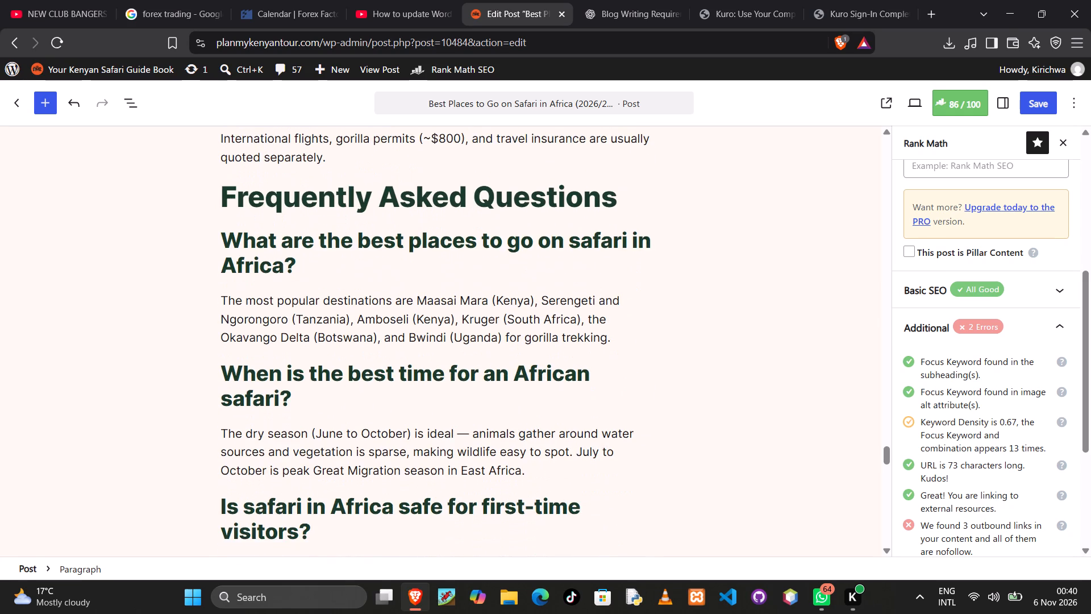
scroll(356, 355, down, 9)
scroll(355, 353, up, 3)
scroll(355, 353, down, 5)
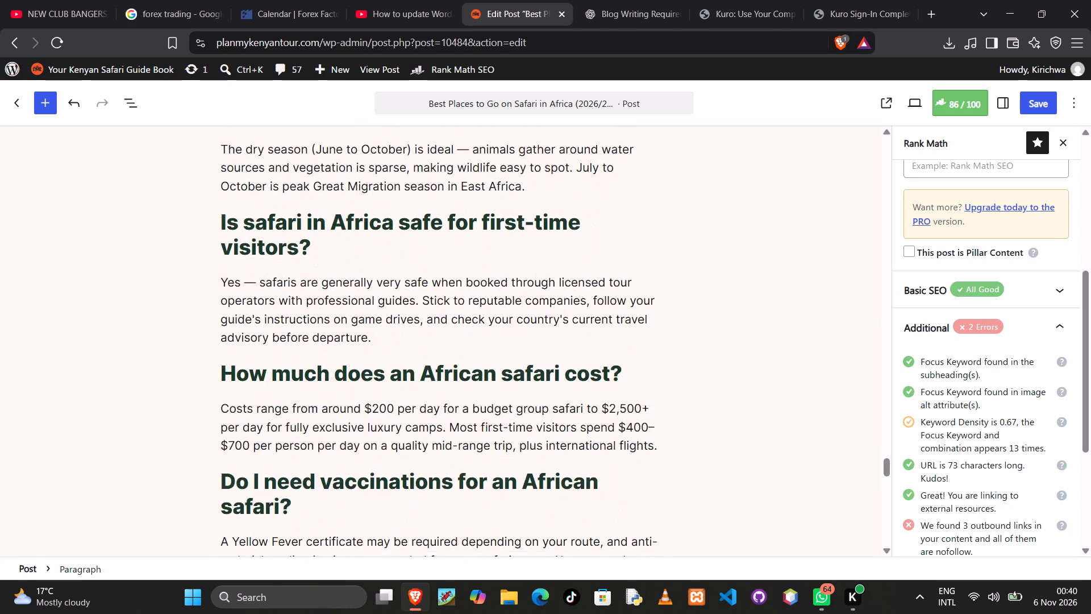
scroll(355, 353, down, 9)
scroll(355, 353, up, 2)
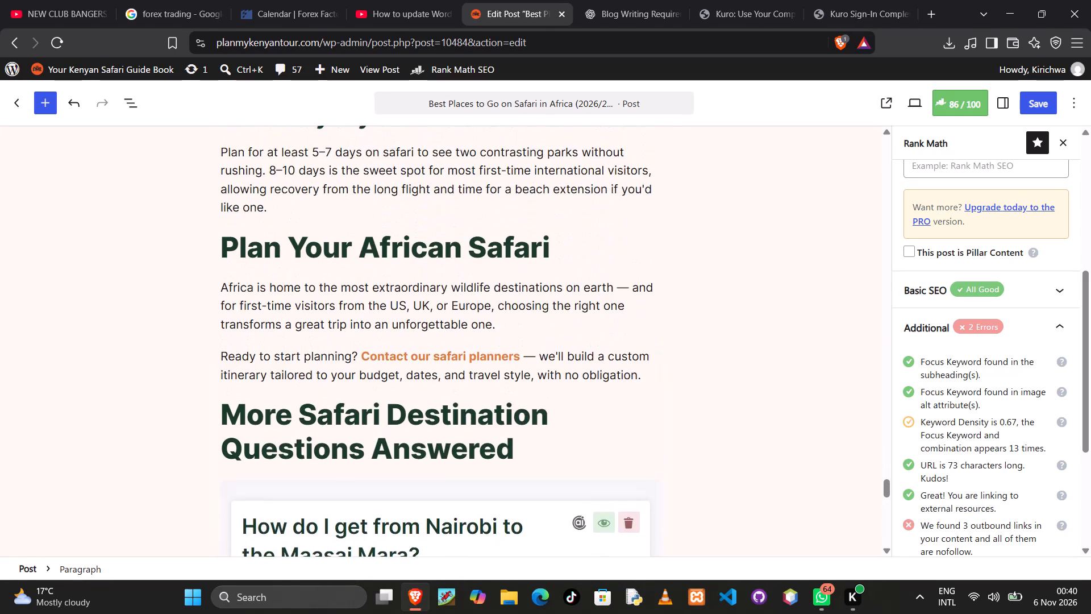
Examine the "More Safari Destination Questions Answered" FAQ block down to the end of the post for focus keyword opportunities.
scroll(355, 353, down, 6)
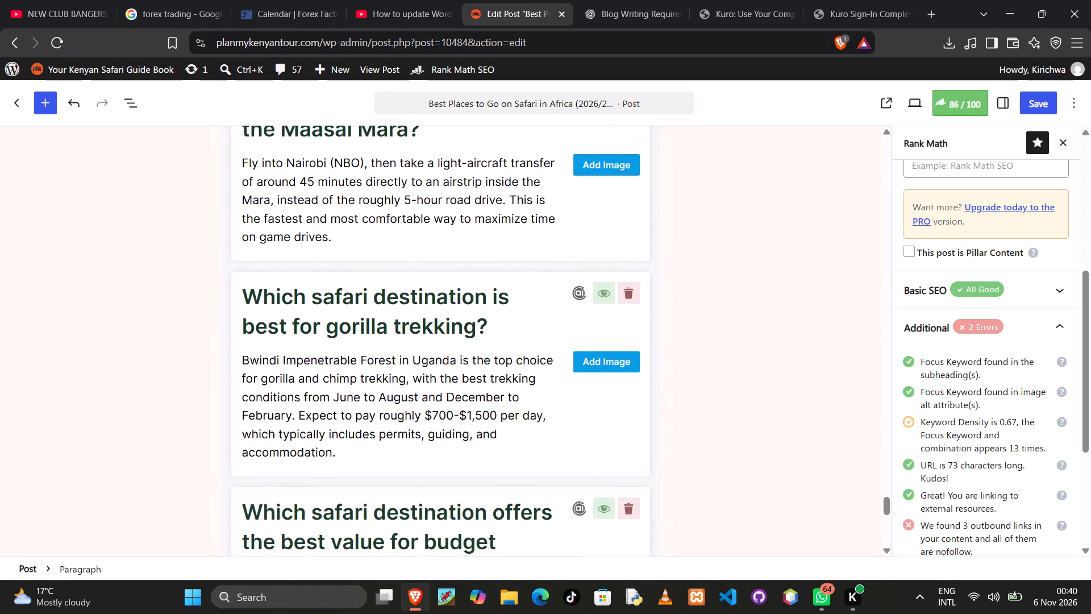
scroll(355, 353, up, 4)
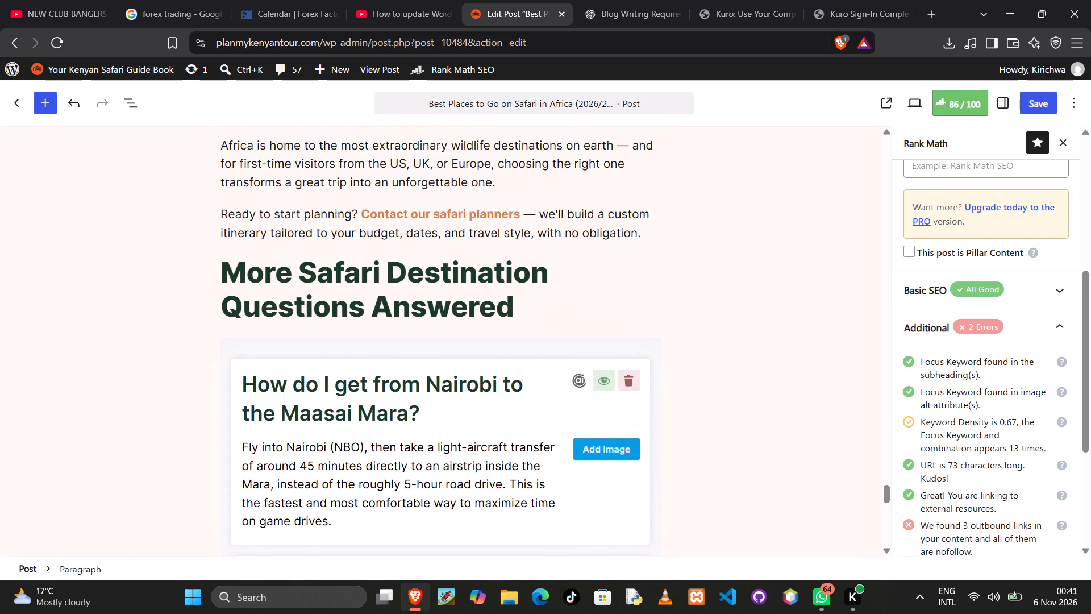
scroll(355, 353, down, 3)
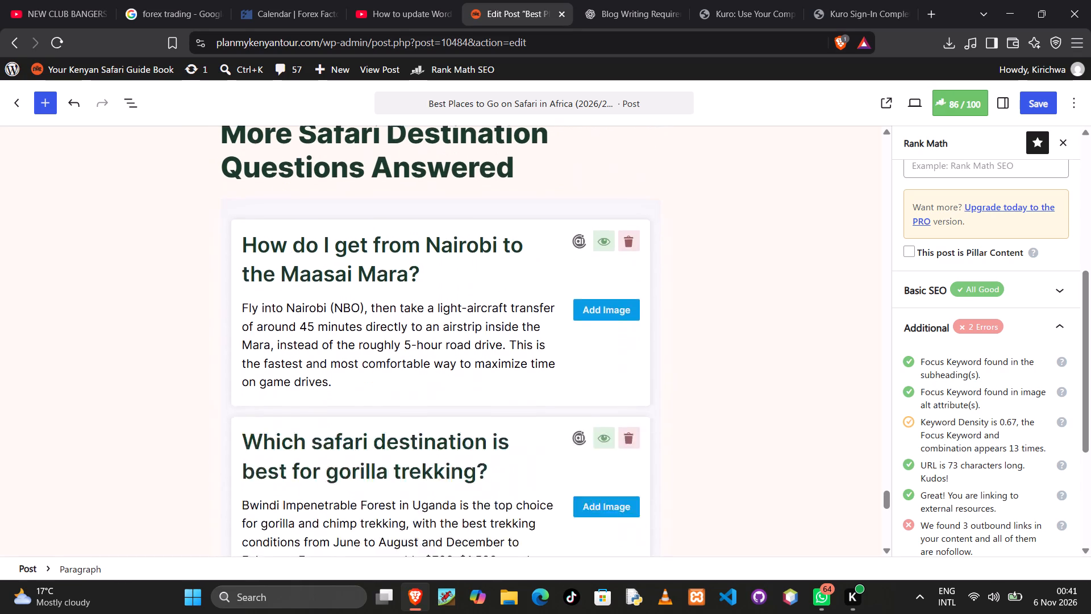
scroll(355, 353, down, 6)
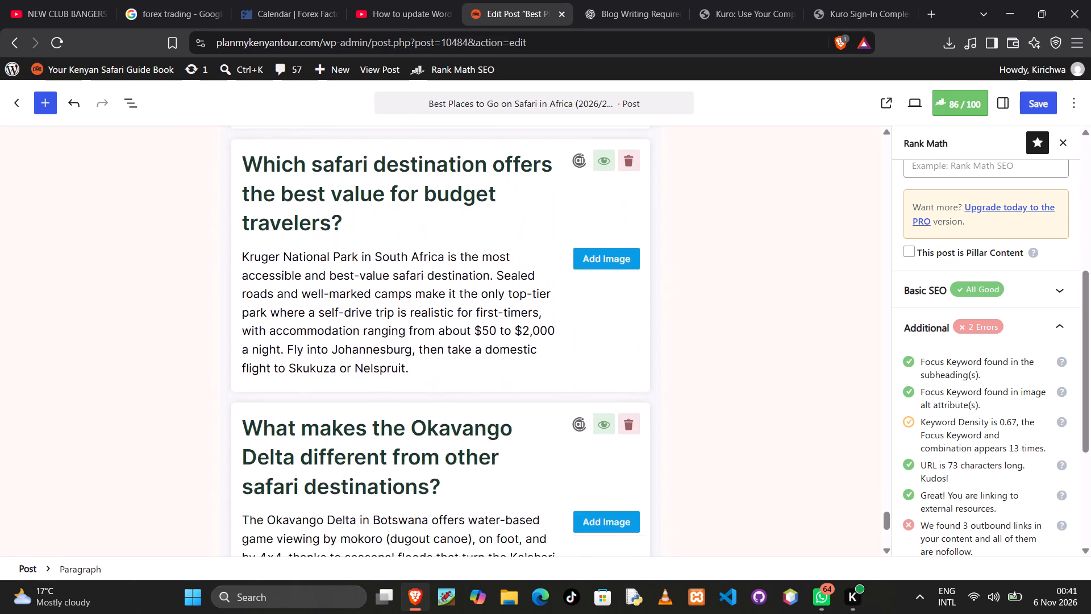
scroll(355, 352, down, 8)
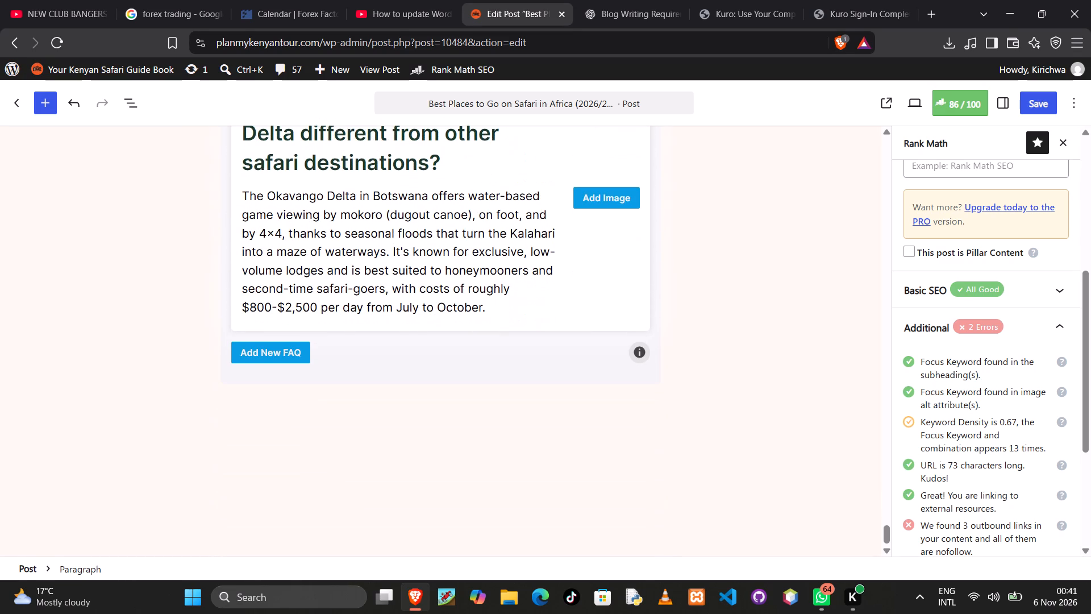
Replace the opening word "Africa" in the Plan Your African Safari paragraph with "Best places to go on safari in Africa", capitalizing "Best".
scroll(355, 352, up, 12)
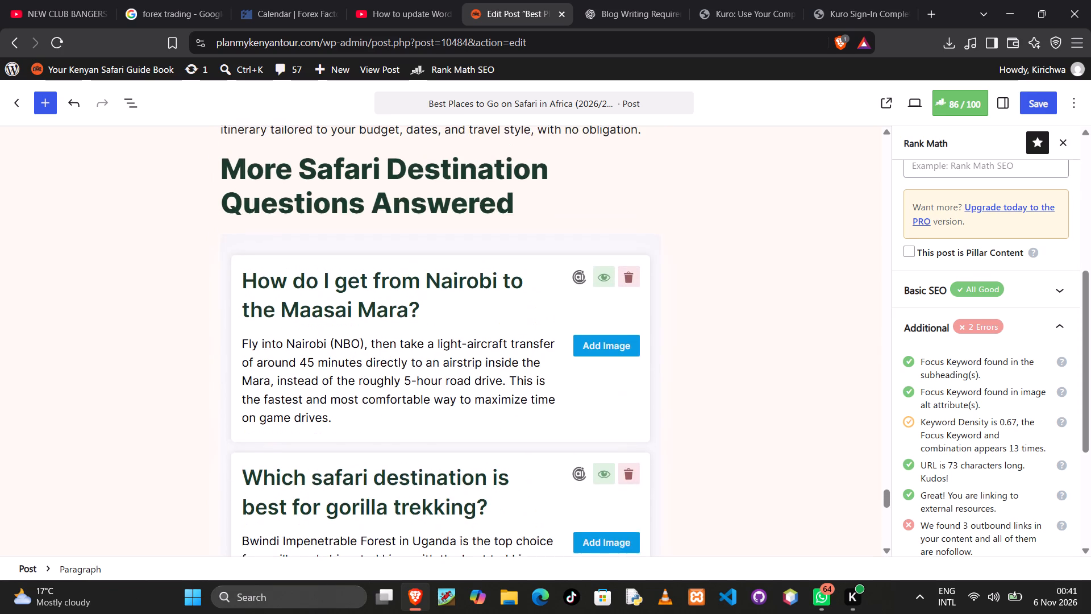
scroll(355, 352, up, 5)
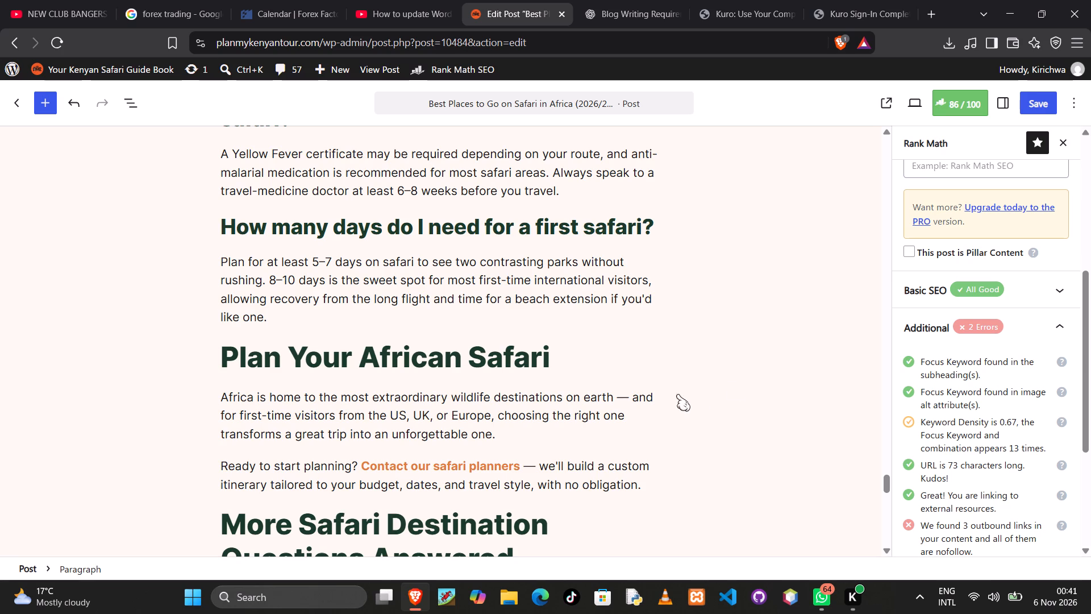
scroll(946, 272, up, 2)
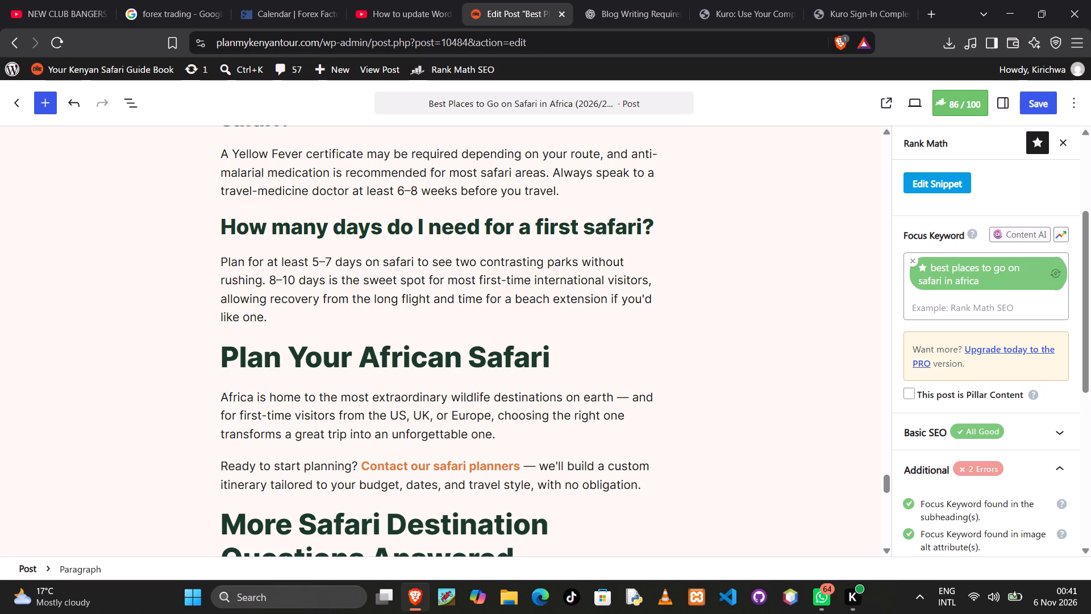
drag(253, 400, 245, 403)
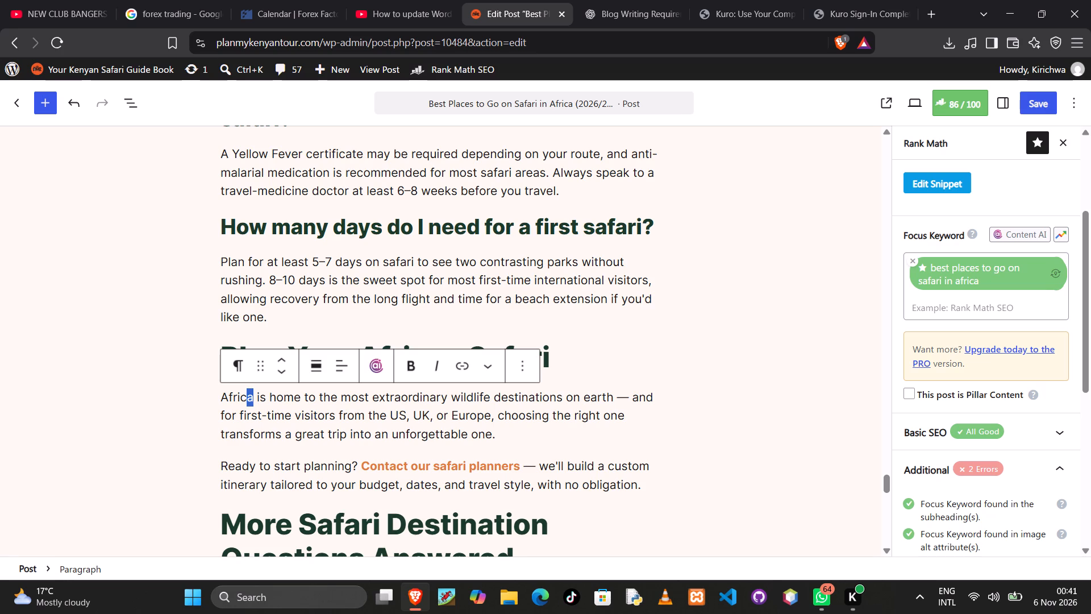
click(252, 398)
drag(252, 398, 224, 404)
drag(224, 404, 223, 404)
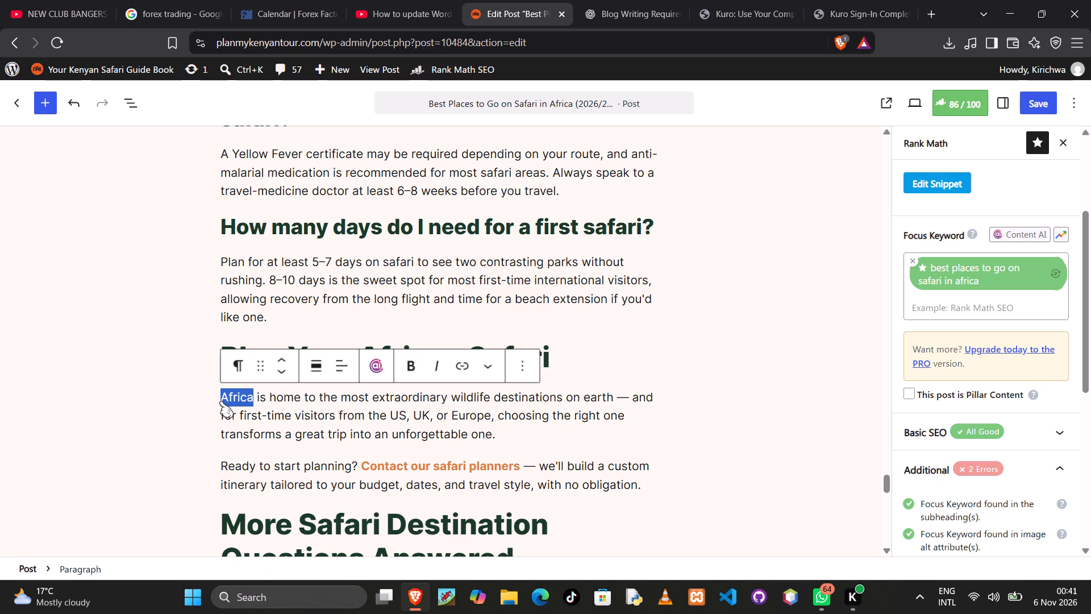
key(ctrl+v)
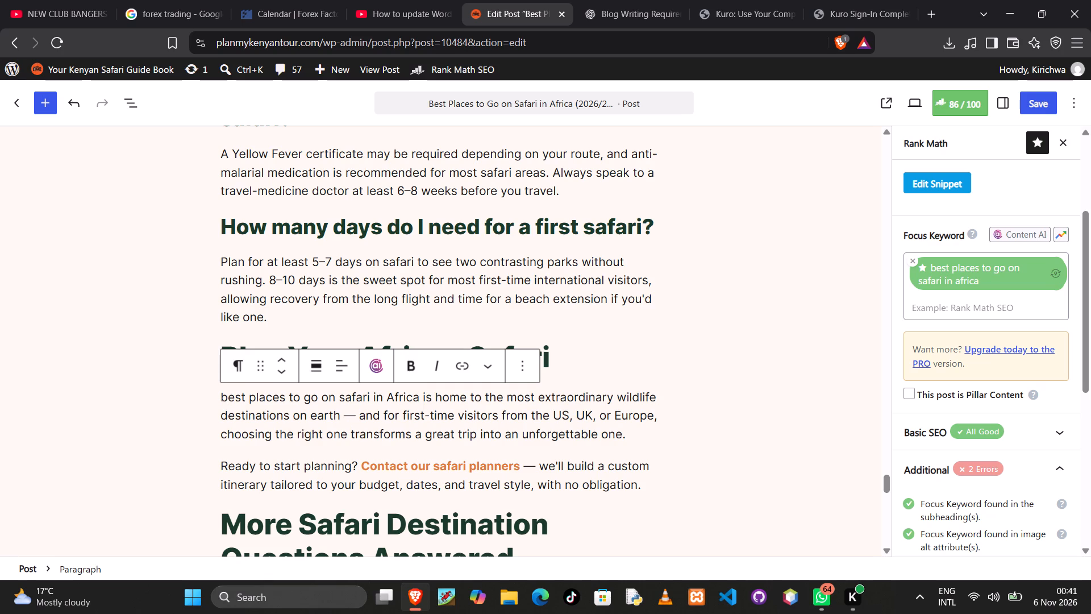
click(226, 399)
key(shift+Left)
key(shift+b)
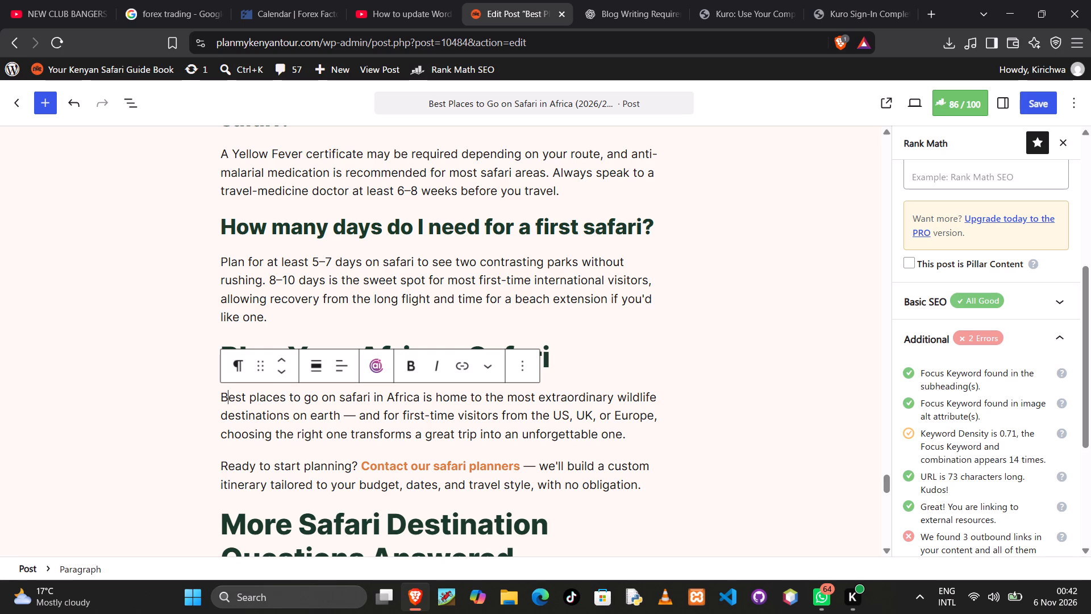
Review the post from the Plan Your African Safari section back up to the planning tips for another place to use the focus keyword.
click(456, 434)
scroll(456, 434, down, 2)
scroll(456, 434, up, 3)
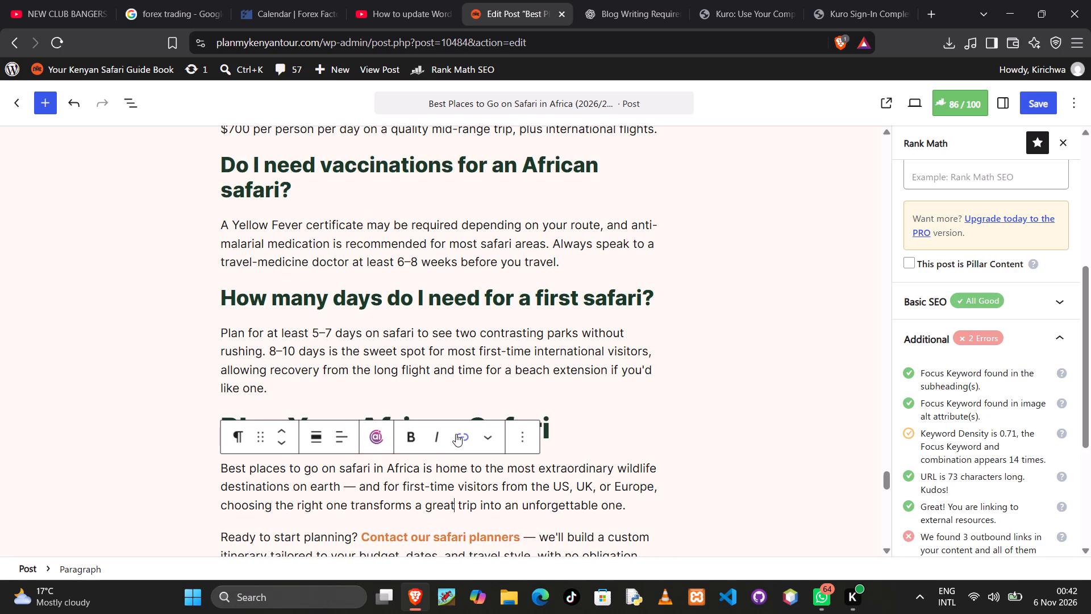
scroll(456, 434, up, 8)
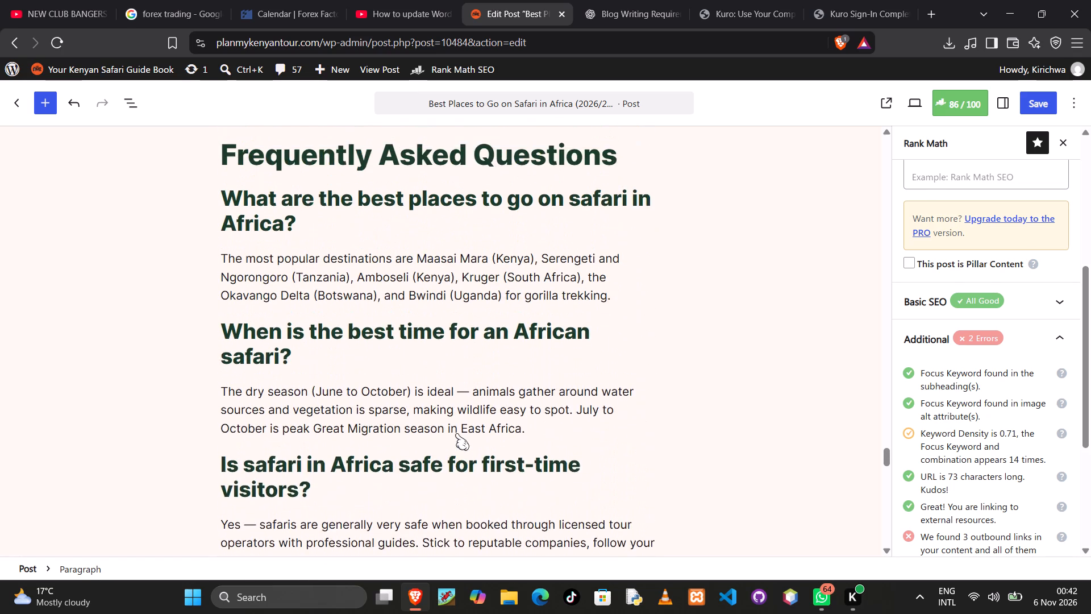
scroll(456, 434, up, 5)
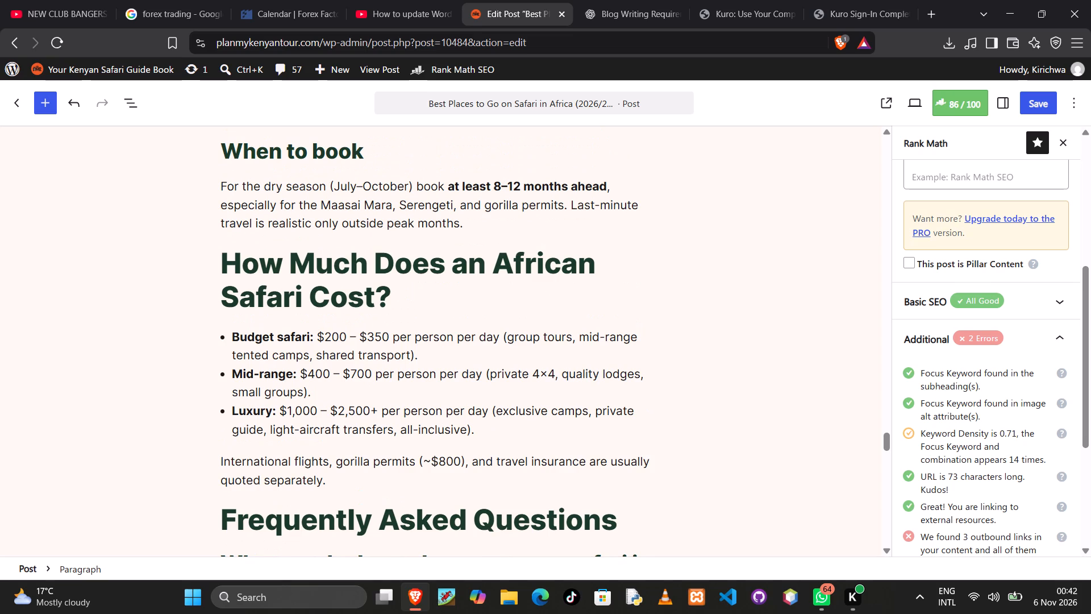
scroll(456, 433, up, 3)
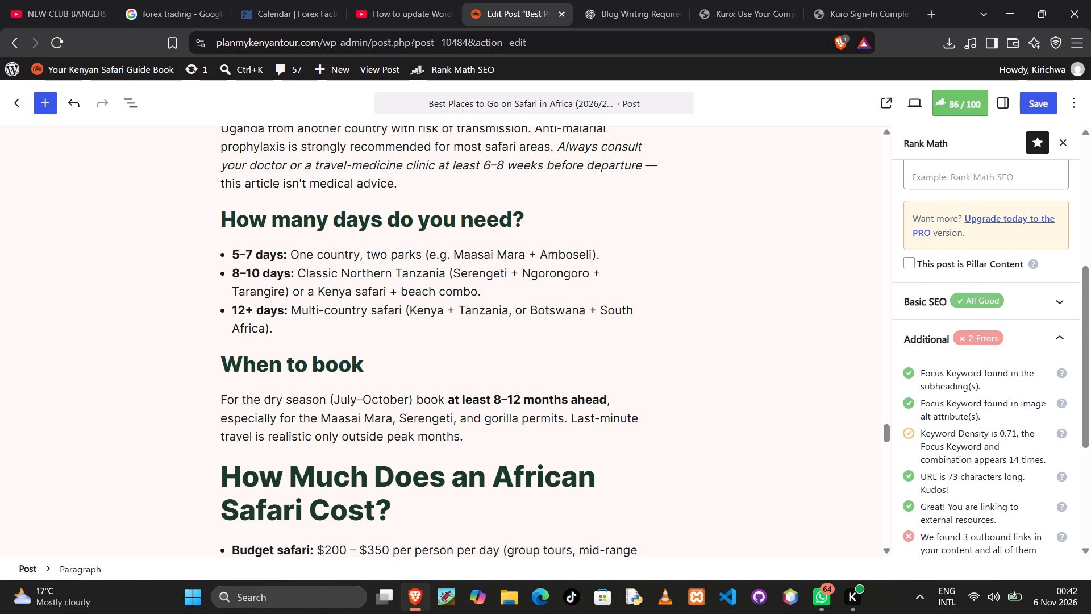
scroll(979, 416, up, 2)
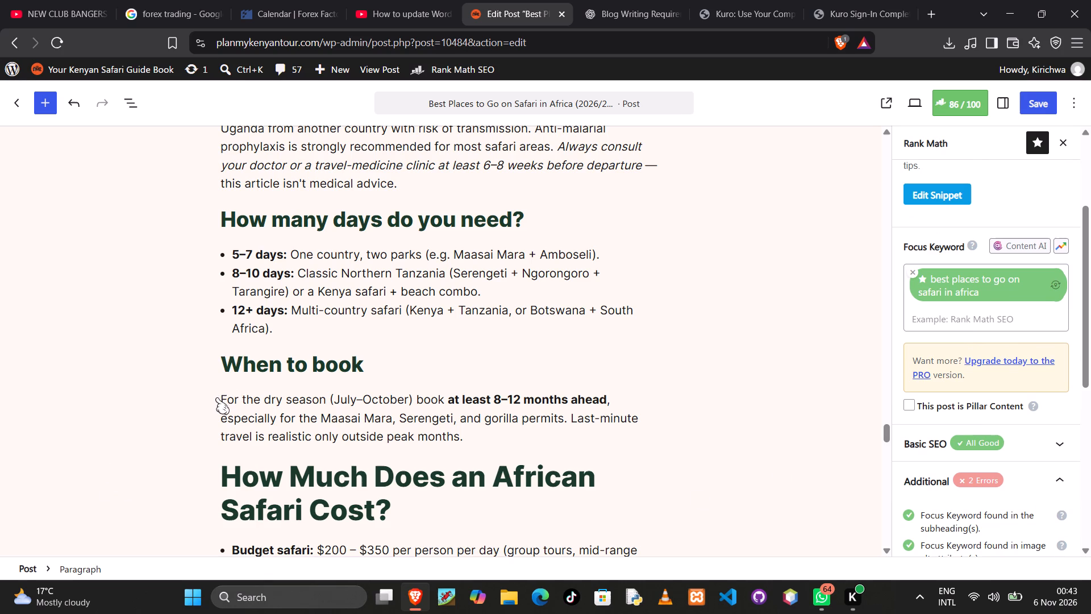
scroll(956, 469, down, 3)
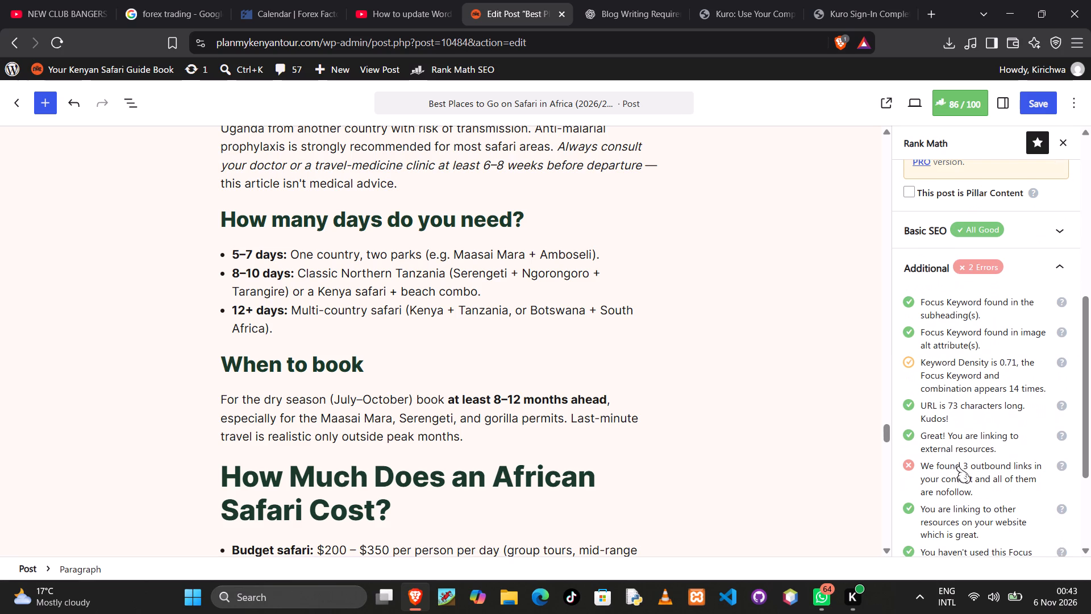
Start the "When to book" paragraph with the sentence "Deciding best places to go on safari in Africa and wondering when to book?".
click(222, 397)
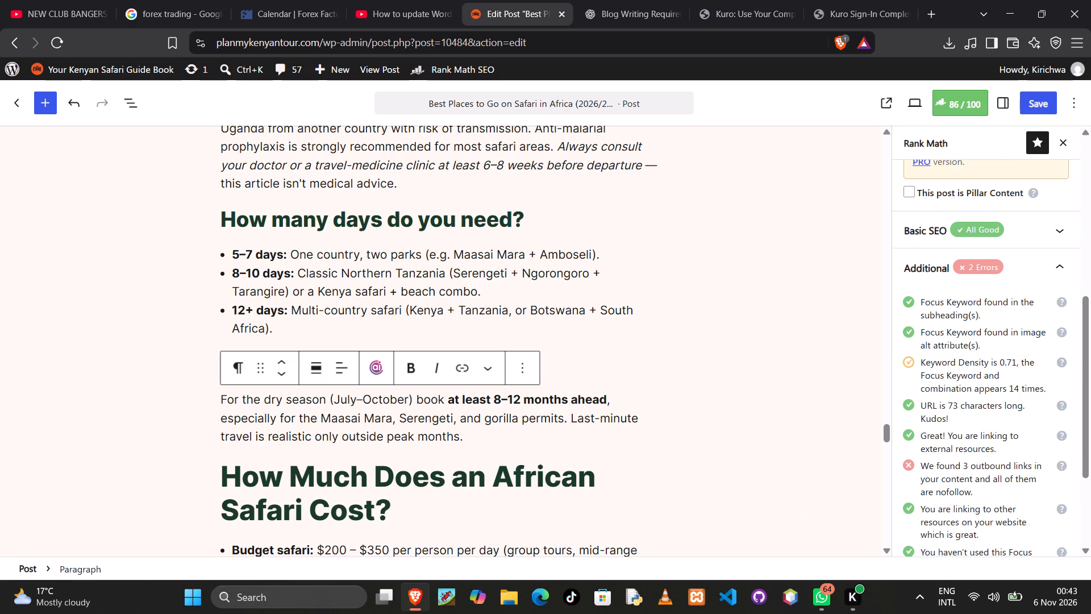
text(DE)
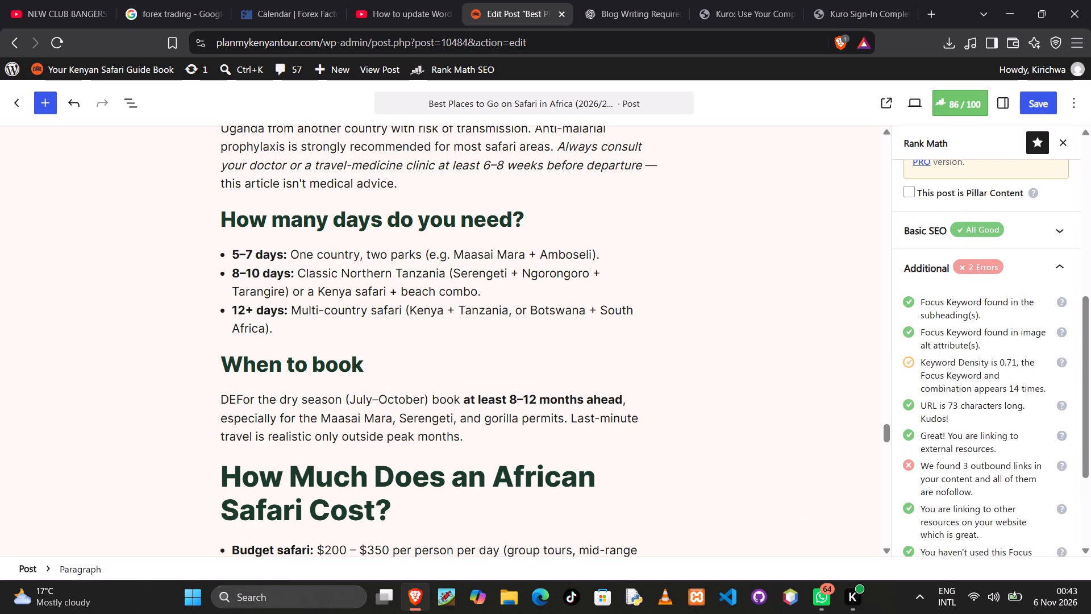
key(BackSpace)
key(e)
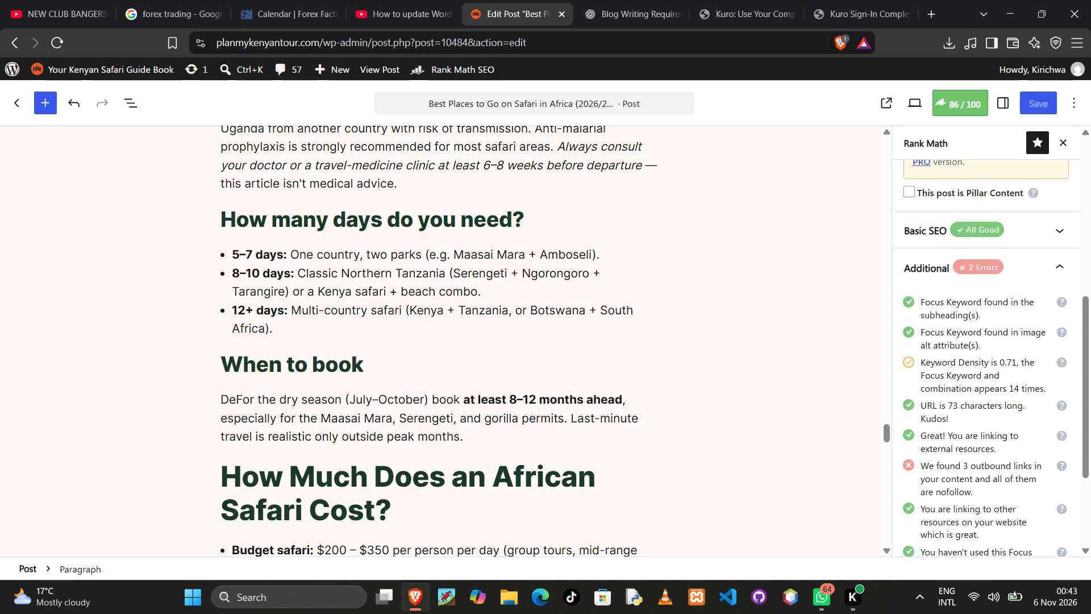
text(cidi)
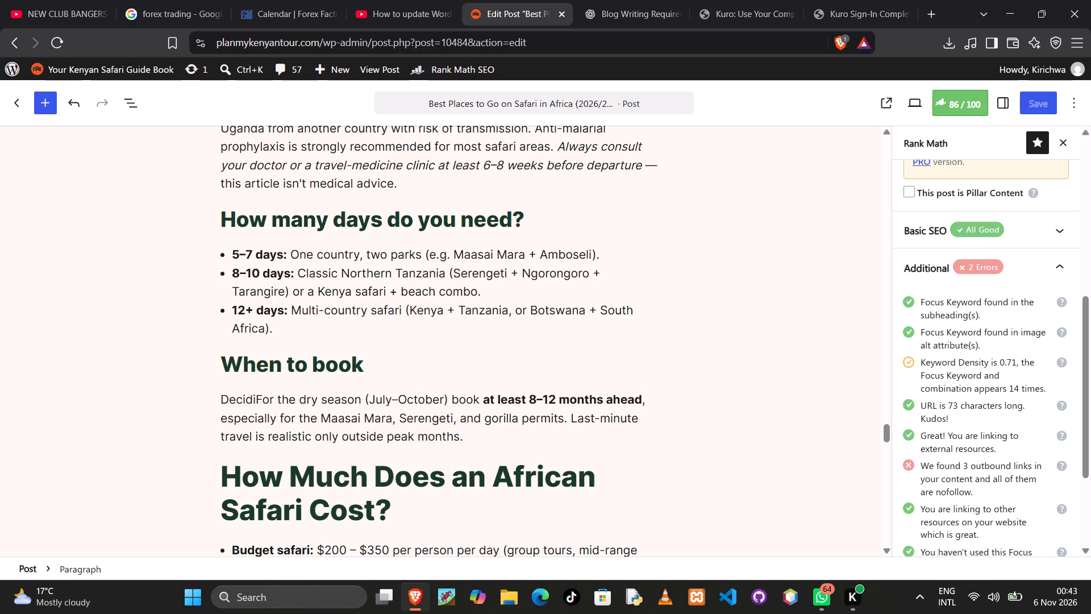
text(ng)
key(space)
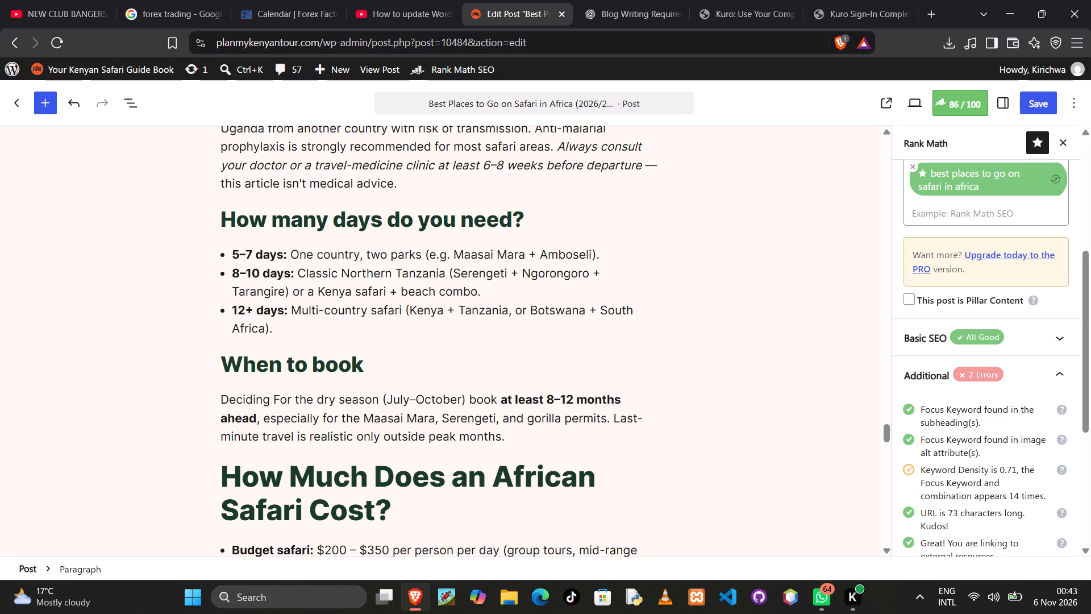
key(shift+v)
key(BackSpace)
key(ctrl+v)
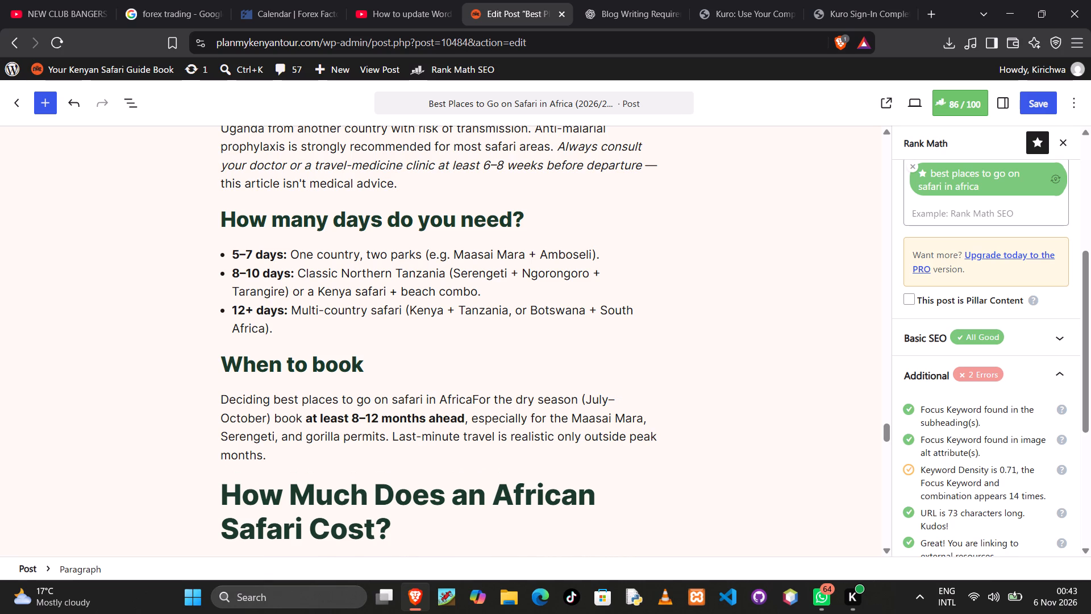
key(space)
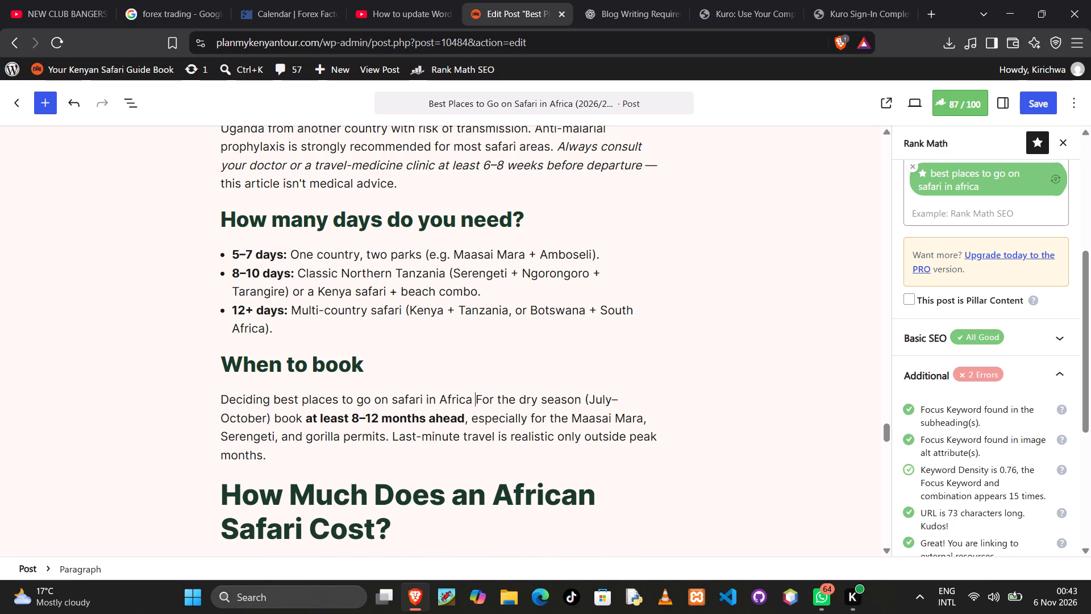
text(and wonder)
text(ing)
key(space)
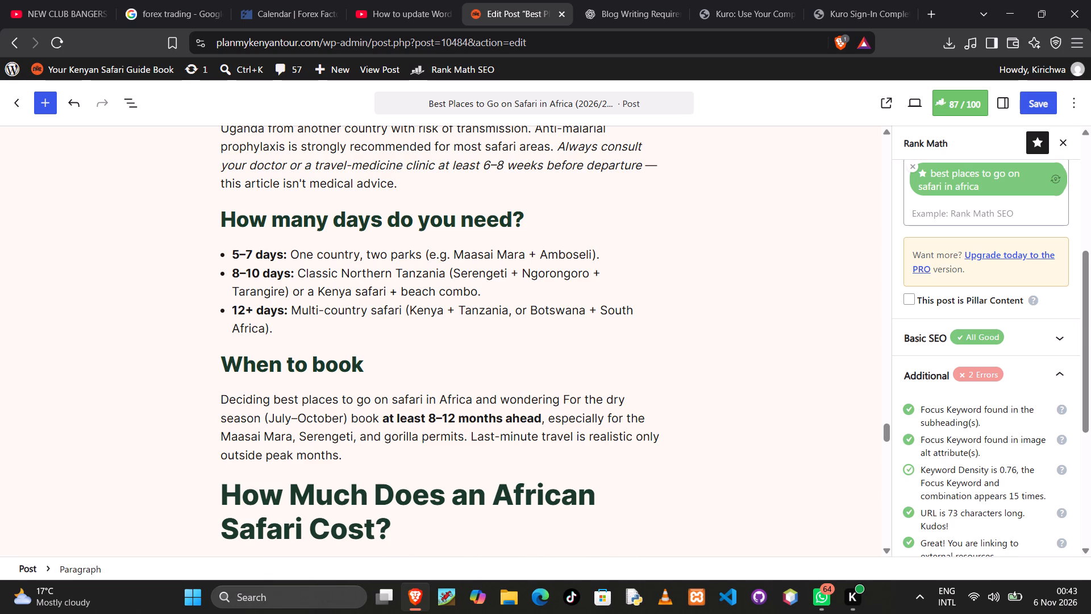
text(when to book)
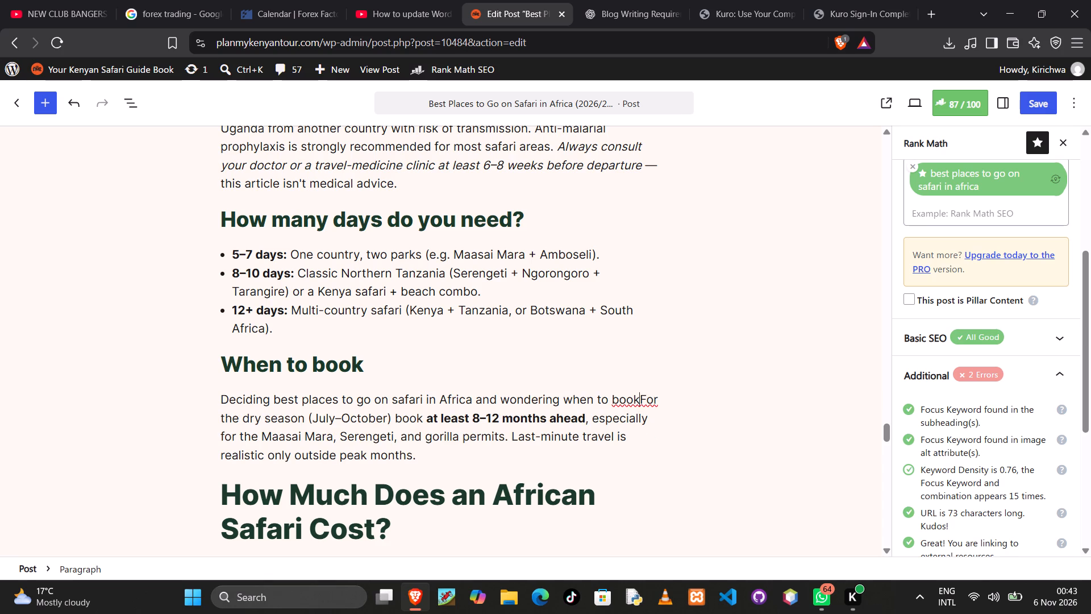
text(?)
key(space)
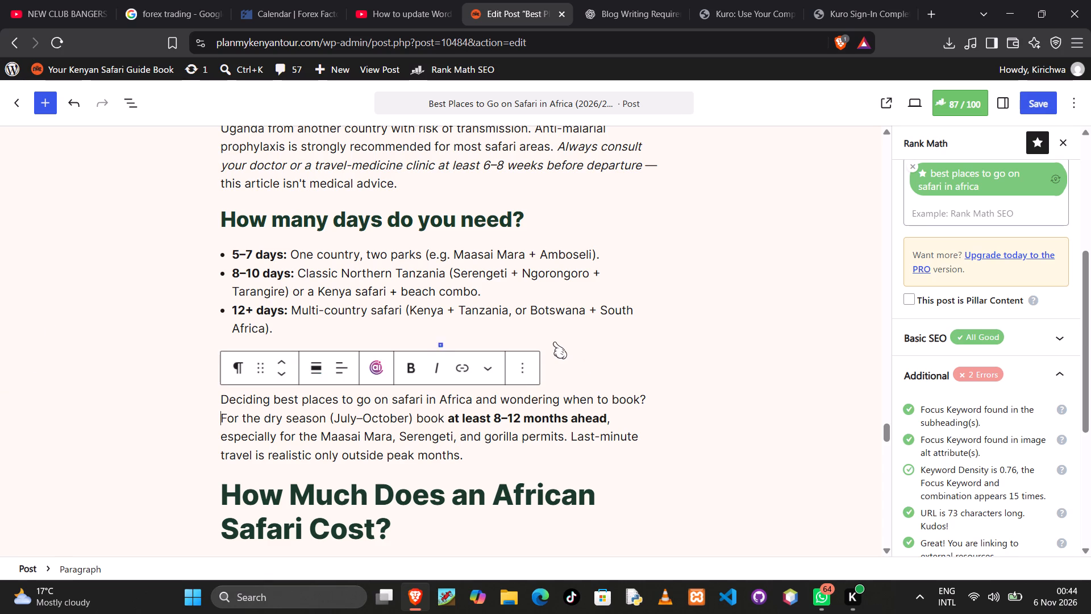
Examine the trip length, vaccination and visa tips back up to the First-Time Safari Planning Tips heading for further focus keyword opportunities.
scroll(553, 342, up, 1)
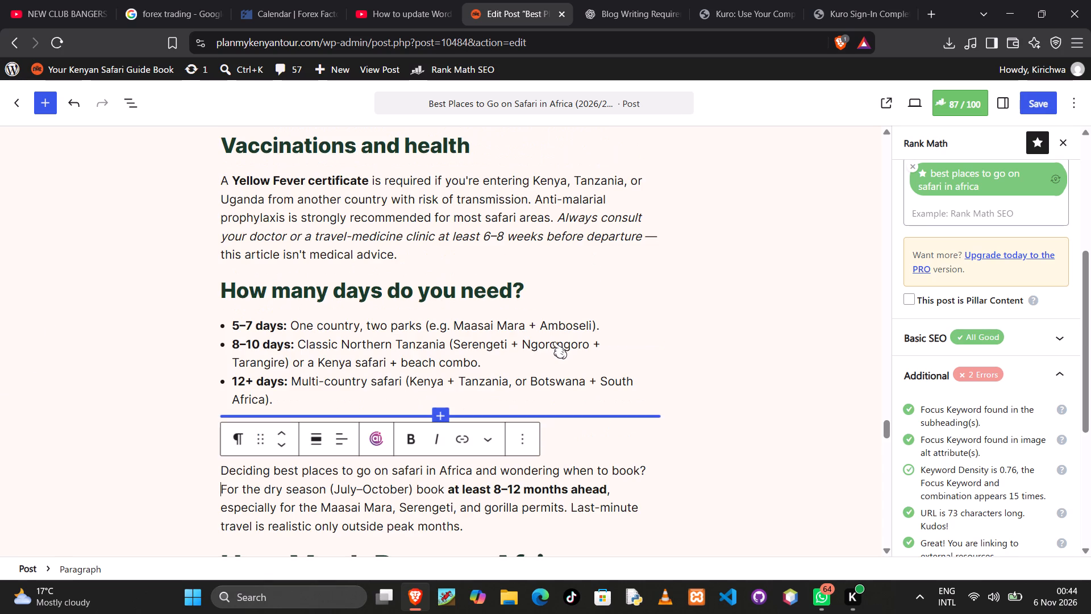
click(539, 303)
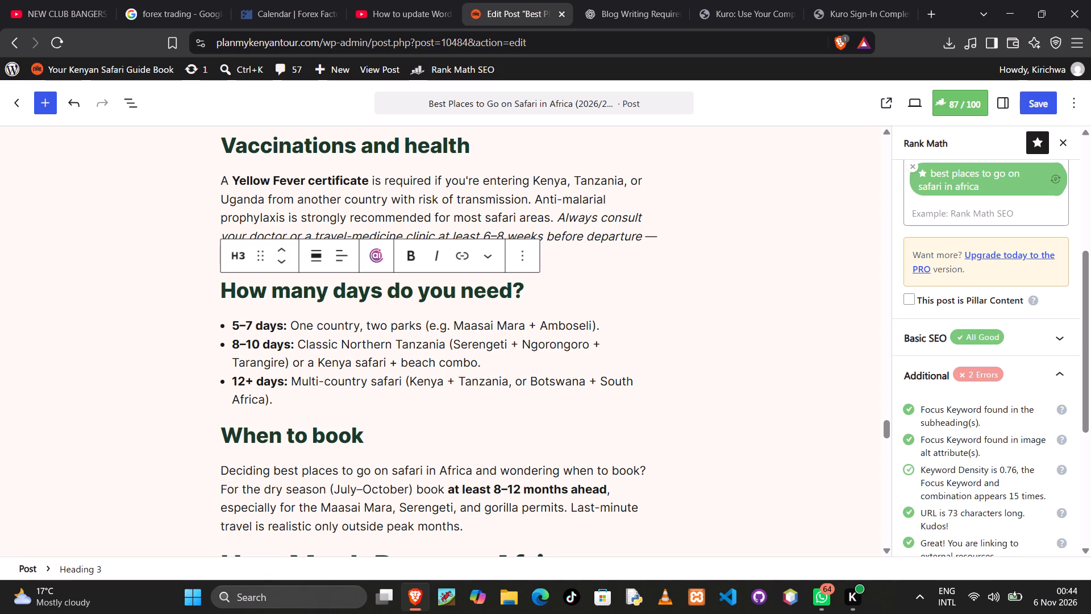
scroll(720, 306, up, 1)
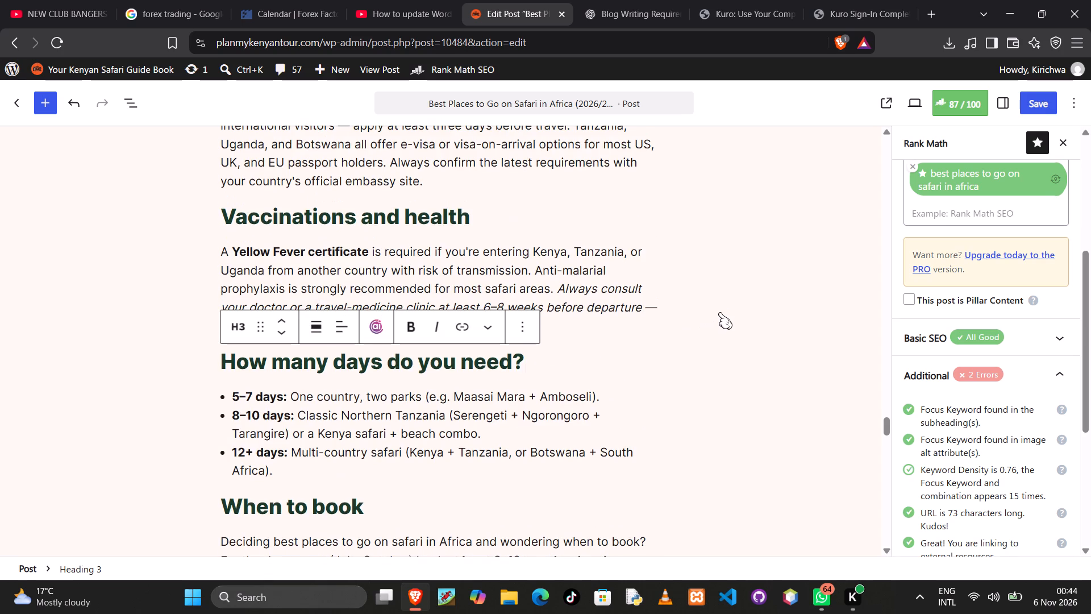
click(719, 313)
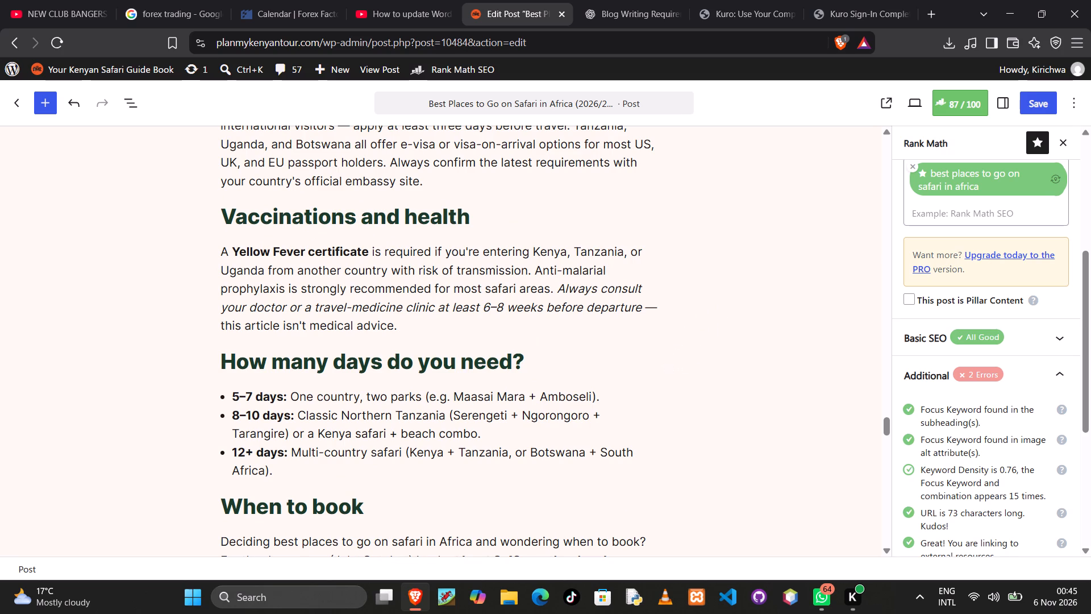
scroll(588, 356, up, 2)
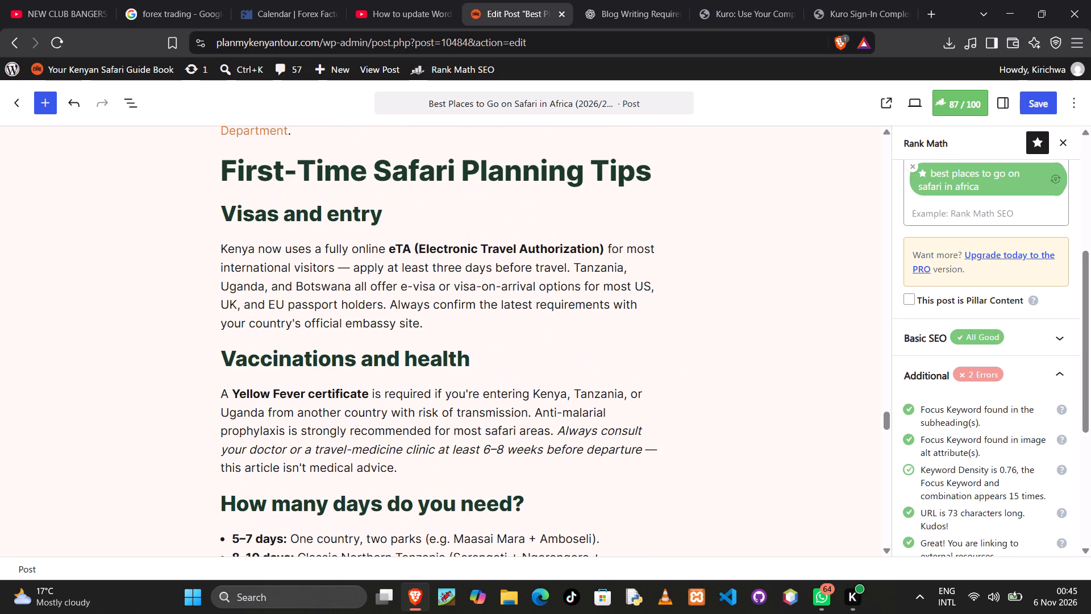
scroll(588, 355, up, 1)
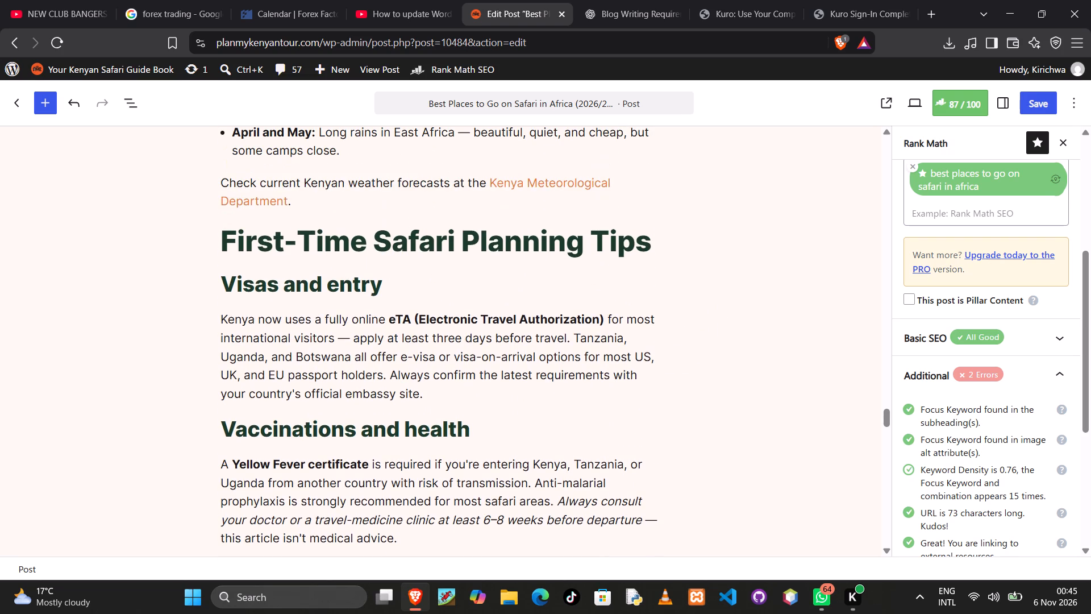